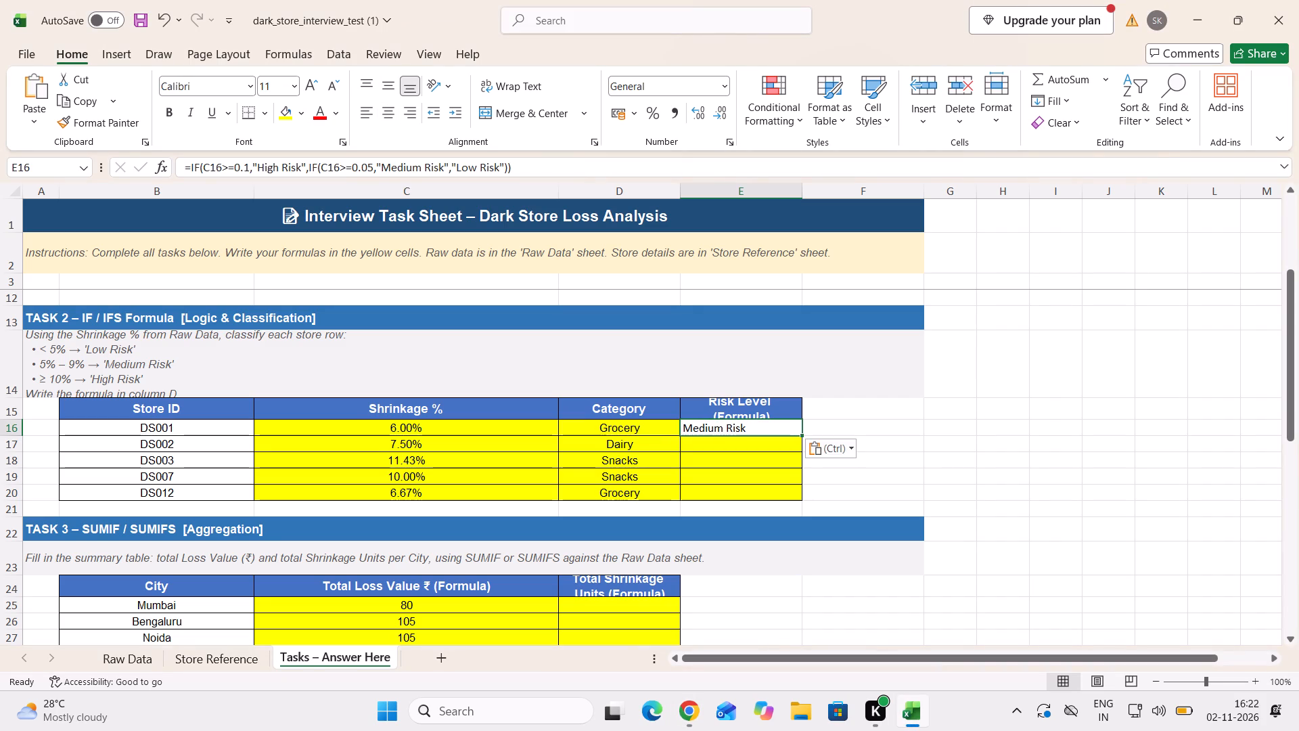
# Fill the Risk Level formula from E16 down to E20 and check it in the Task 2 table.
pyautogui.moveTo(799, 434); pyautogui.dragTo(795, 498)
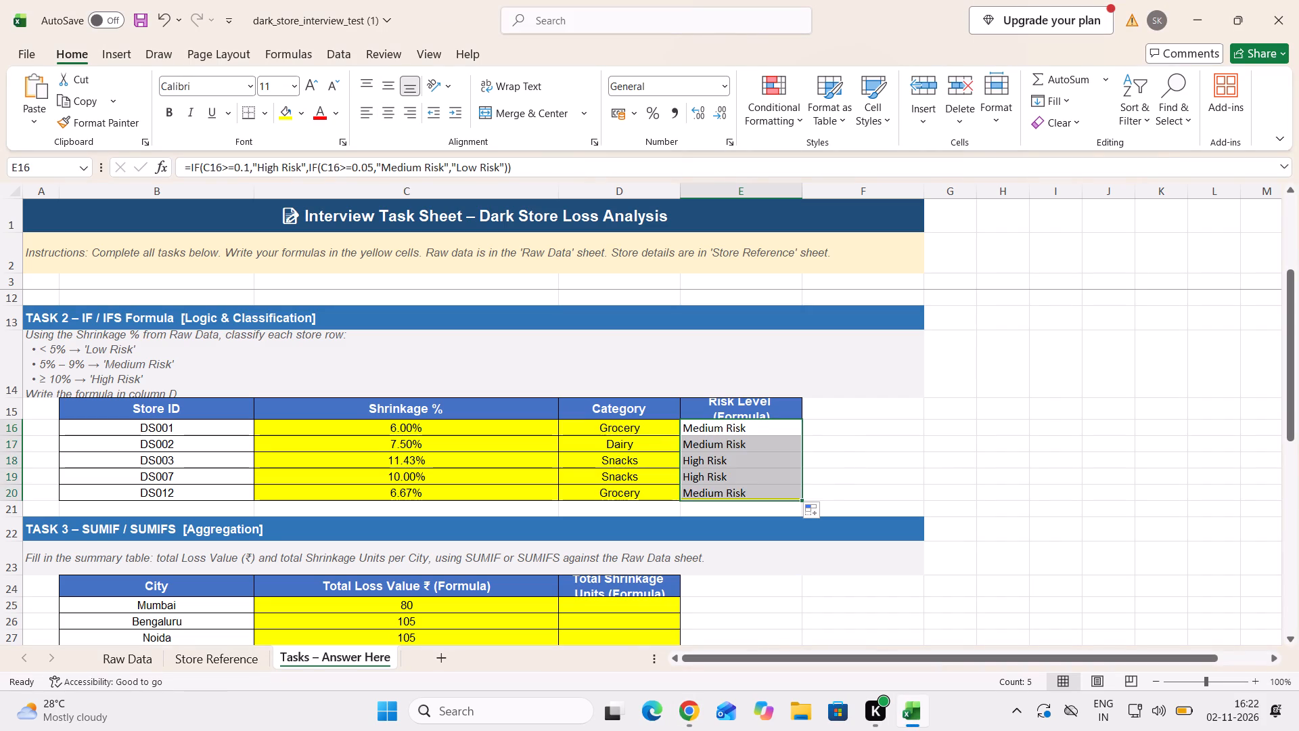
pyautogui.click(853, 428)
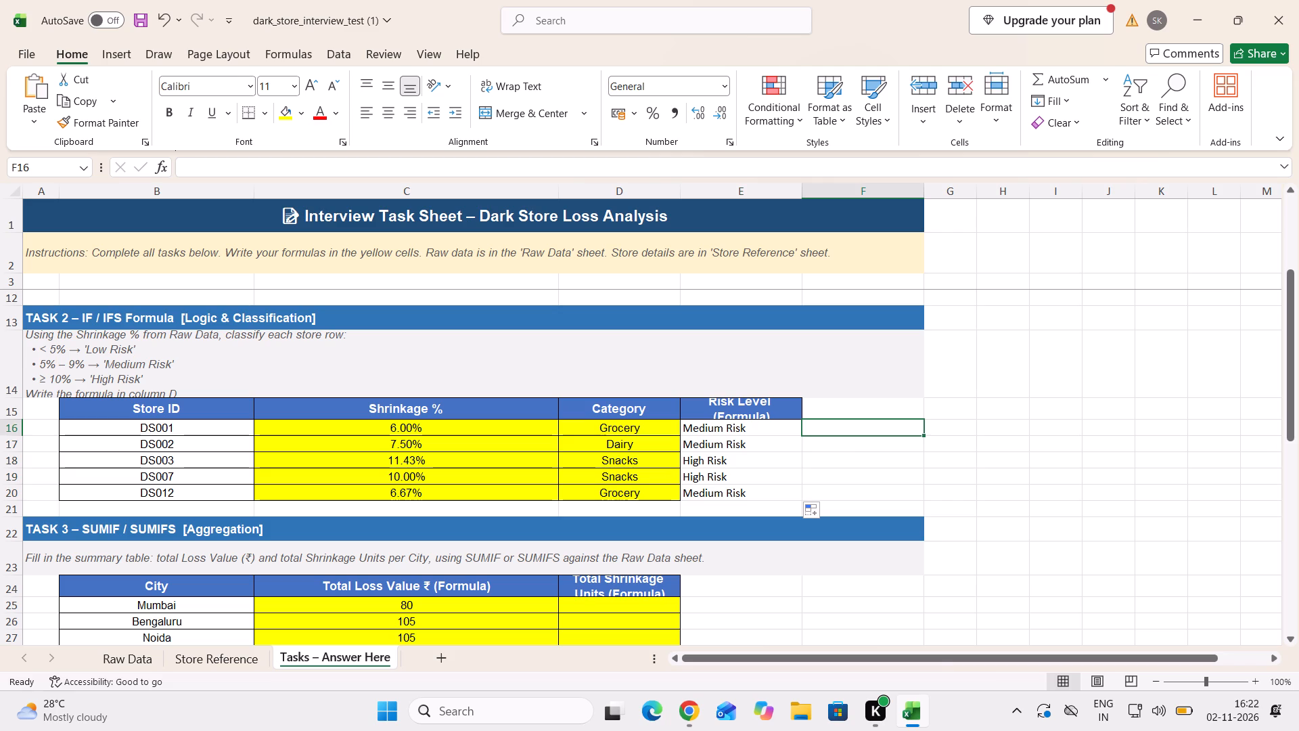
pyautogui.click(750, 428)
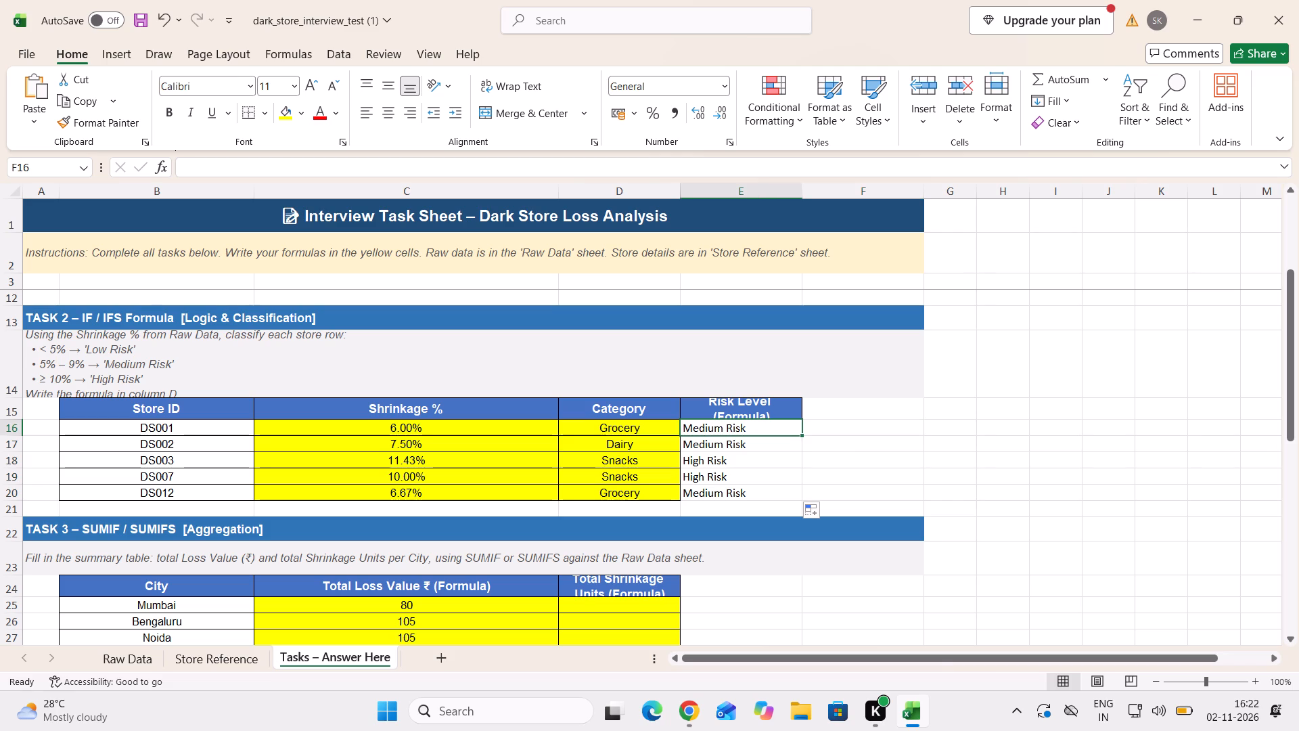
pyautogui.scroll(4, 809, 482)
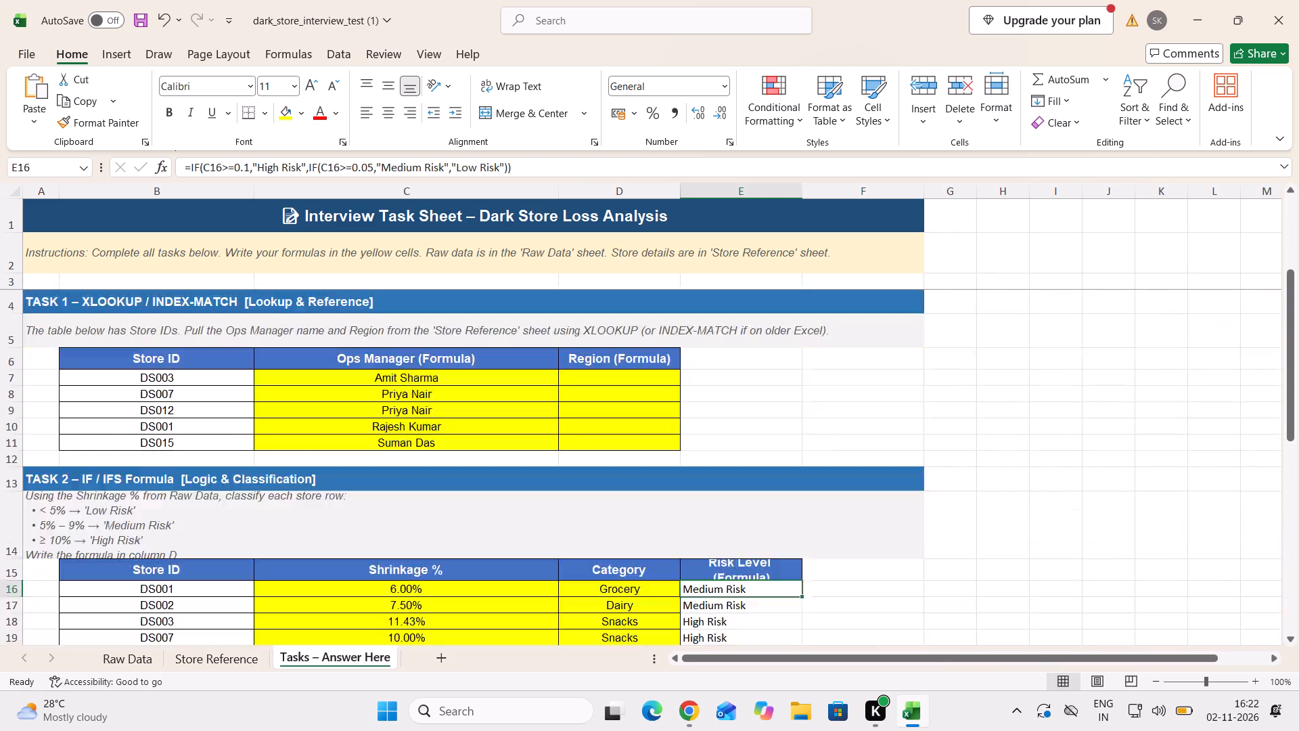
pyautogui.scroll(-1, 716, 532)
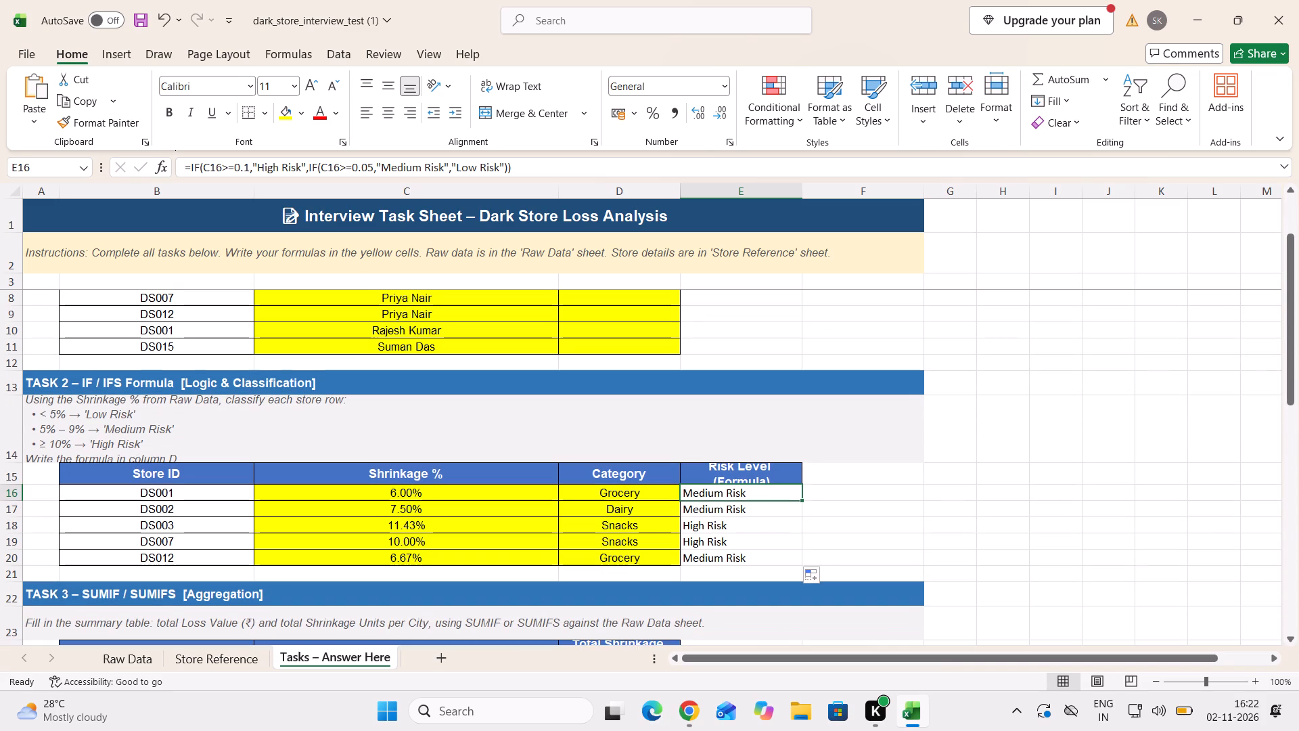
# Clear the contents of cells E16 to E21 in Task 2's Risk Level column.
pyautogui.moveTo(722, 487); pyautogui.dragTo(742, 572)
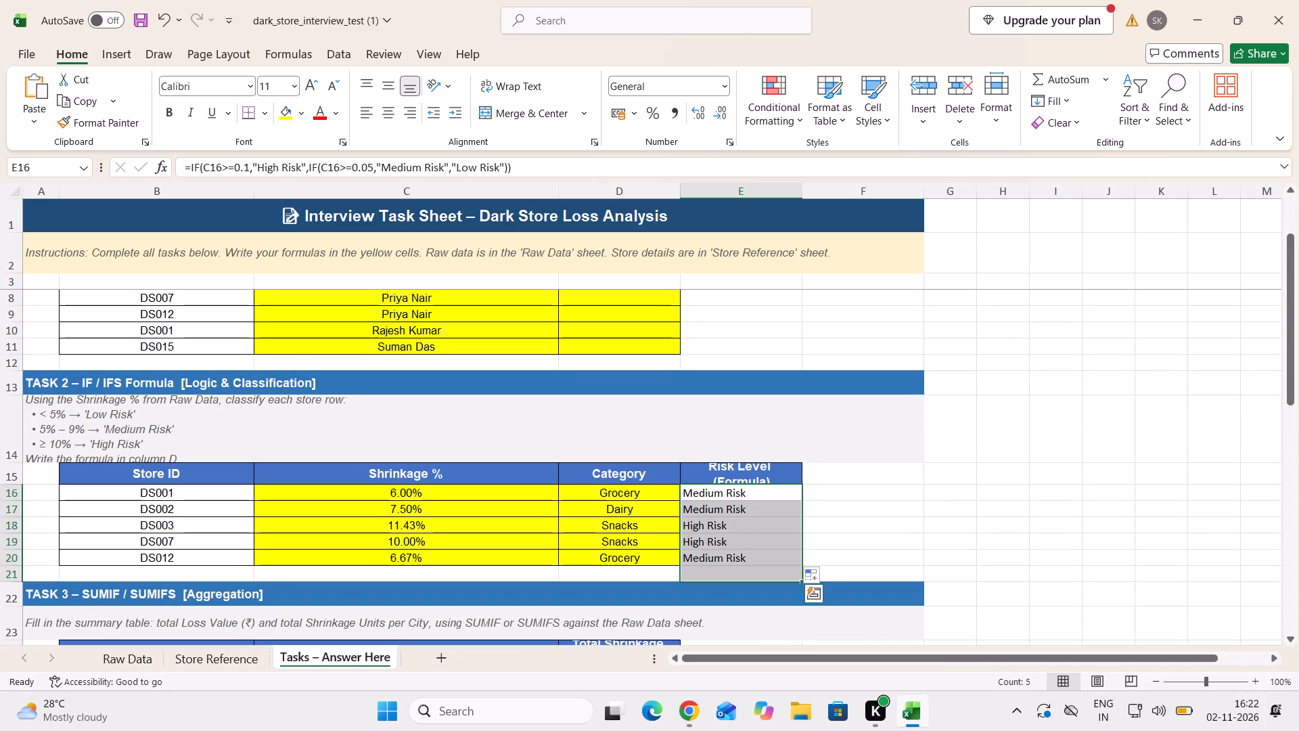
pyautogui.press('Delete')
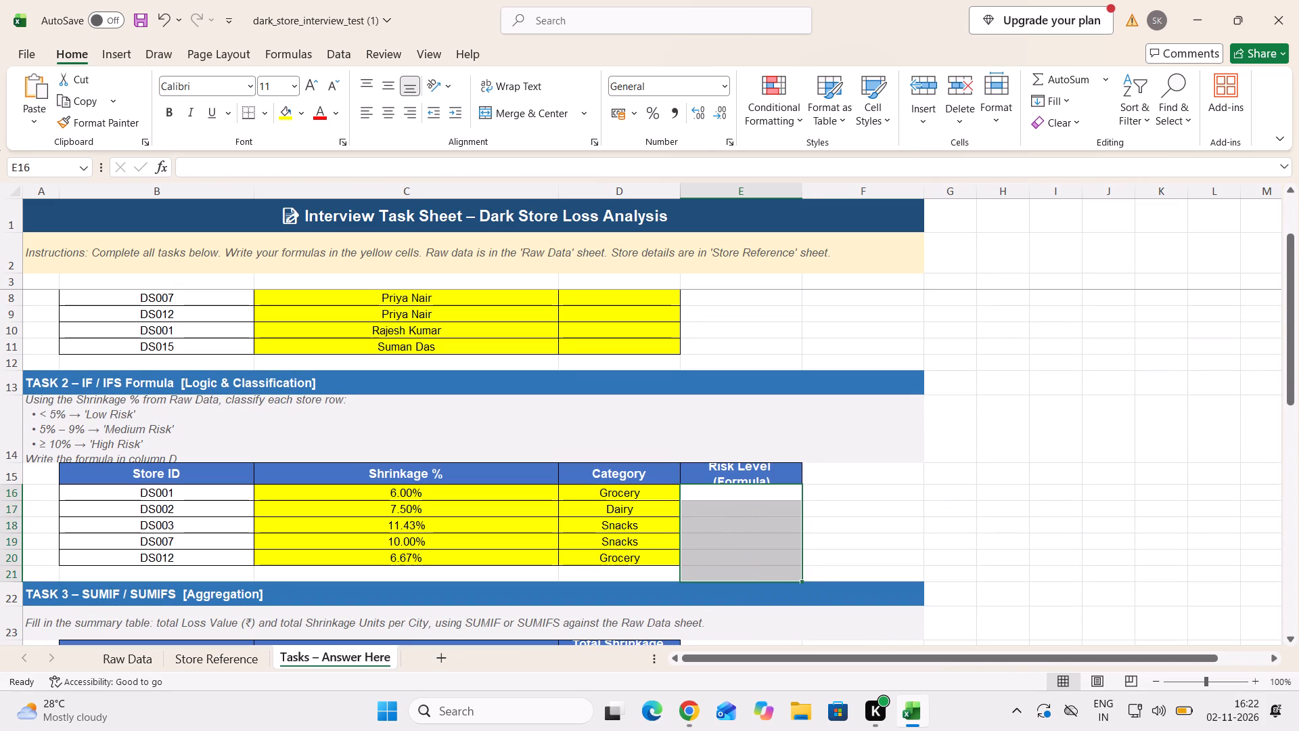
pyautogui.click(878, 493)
# Examine the Task 1 lookup table and its Region column, starting from cell D7, on the Tasks – Answer Here sheet.
pyautogui.scroll(1, 687, 313)
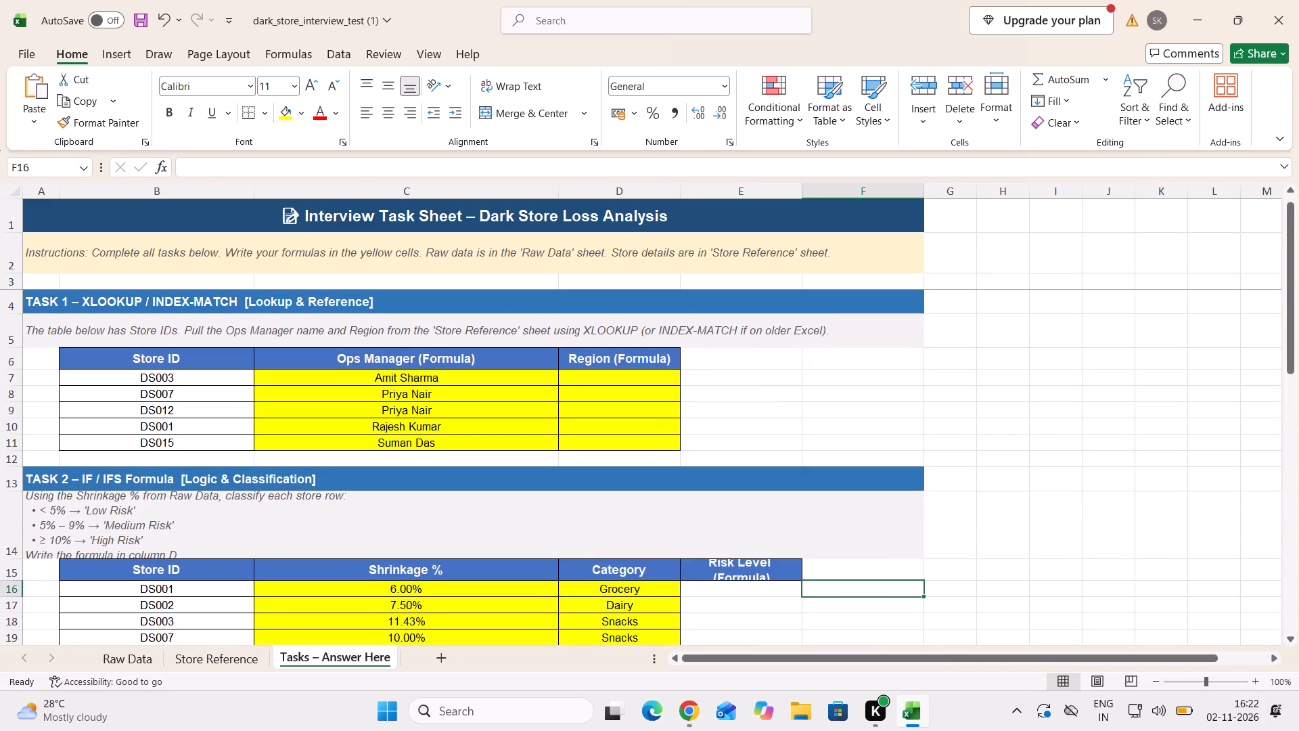
pyautogui.scroll(1, 561, 418)
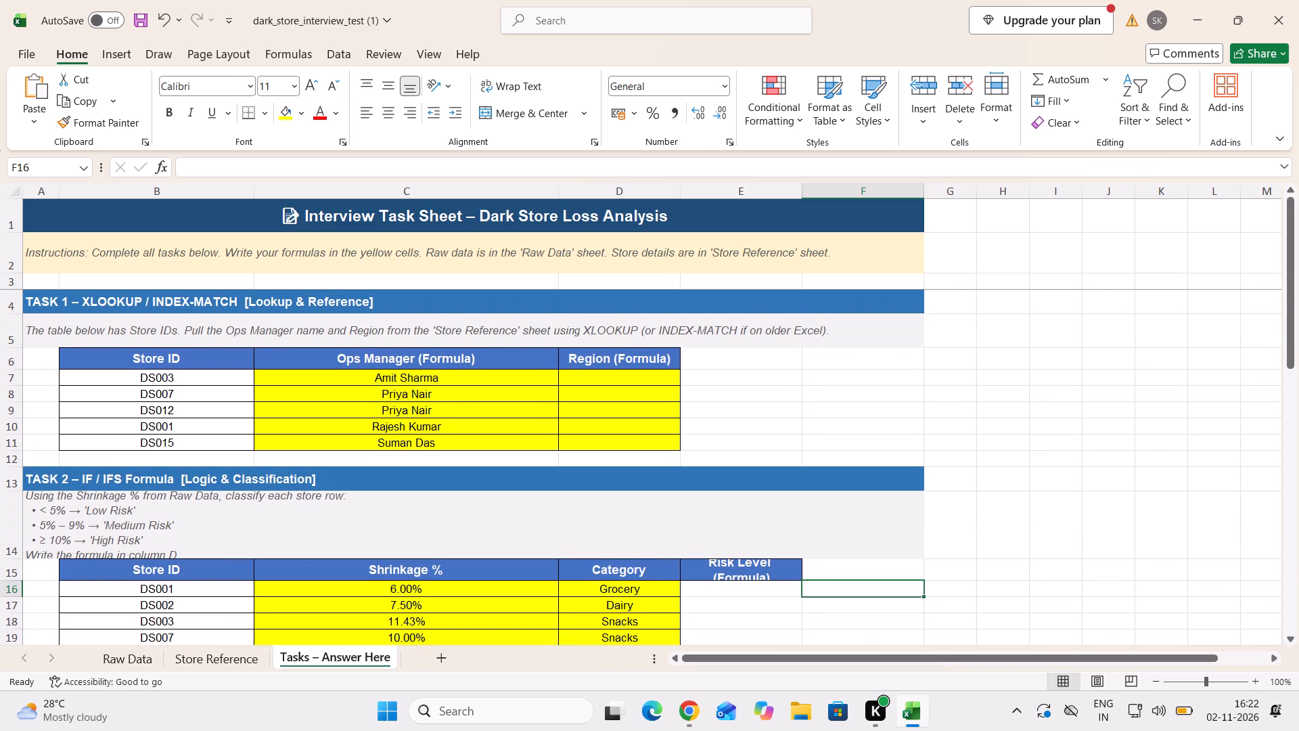
pyautogui.moveTo(561, 418); pyautogui.dragTo(559, 337)
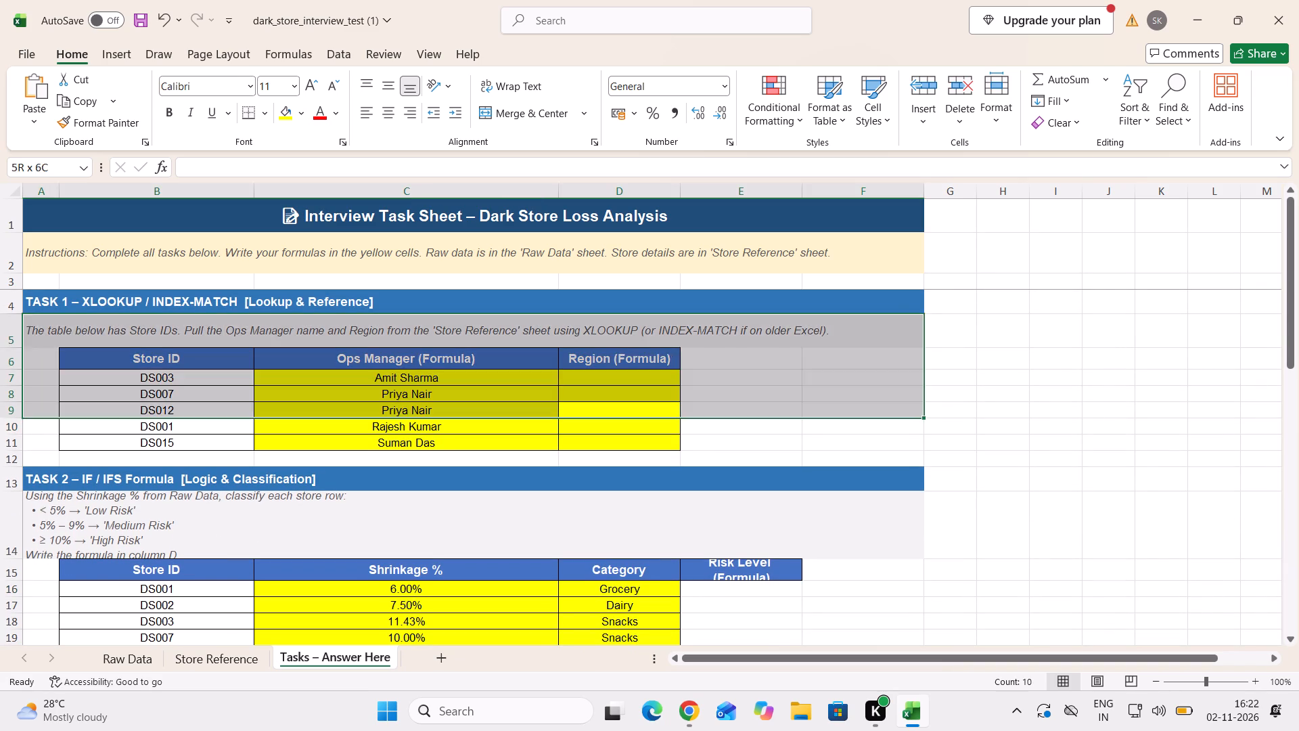
pyautogui.moveTo(559, 337); pyautogui.dragTo(578, 386)
pyautogui.click(578, 386)
pyautogui.click(608, 382)
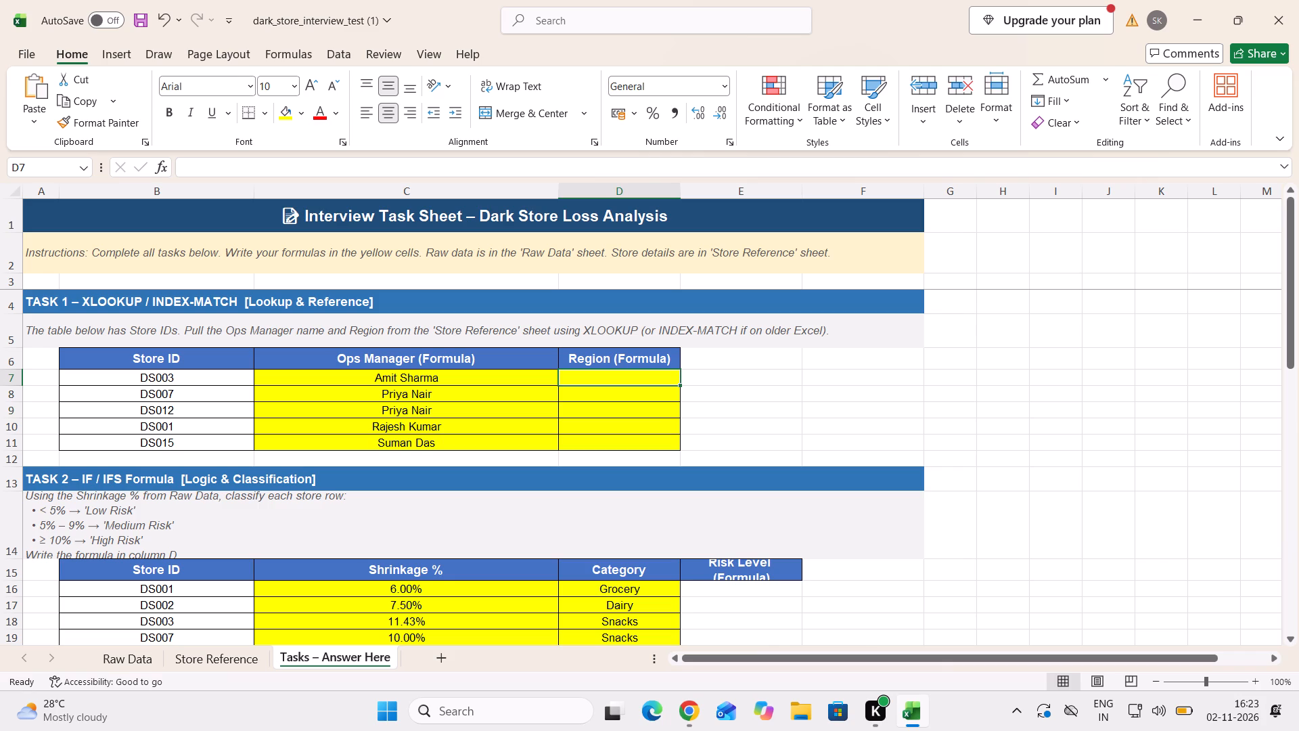
pyautogui.click(608, 382)
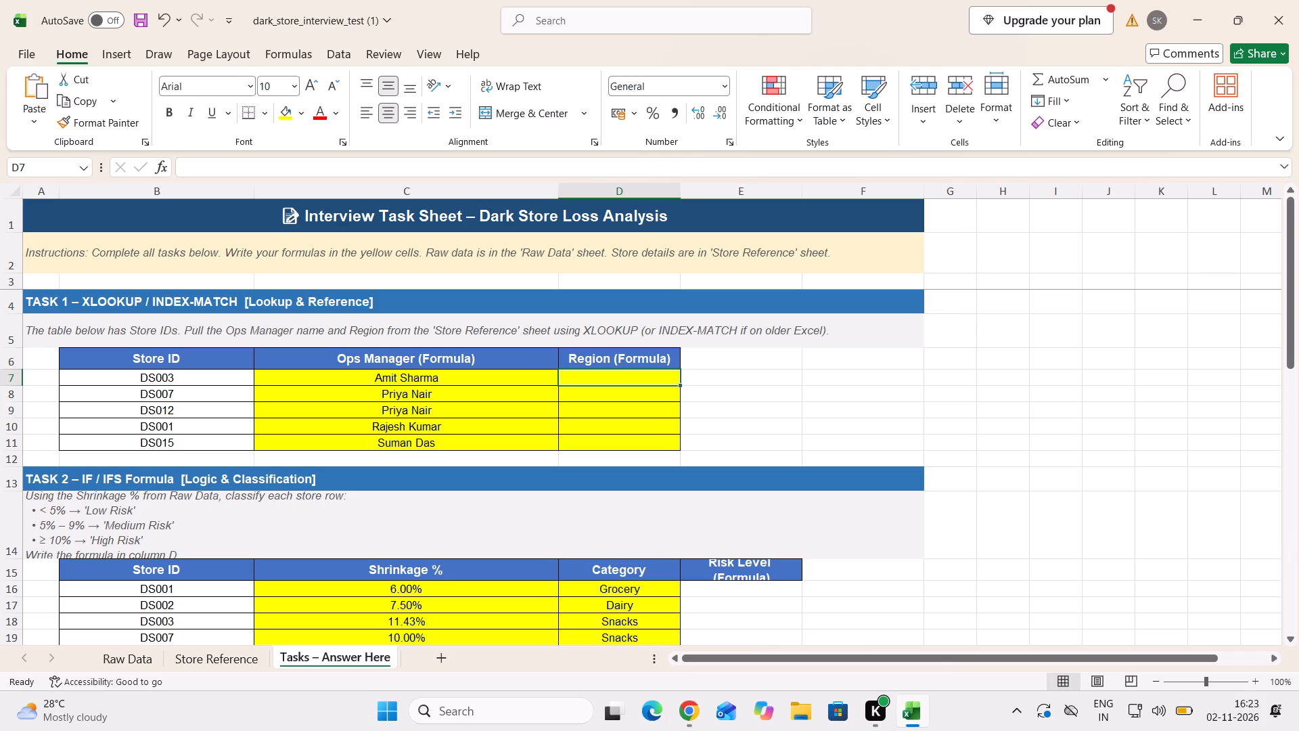
pyautogui.click(618, 379)
pyautogui.scroll(-1, 733, 465)
pyautogui.scroll(4, 733, 465)
pyautogui.click(1292, 12)
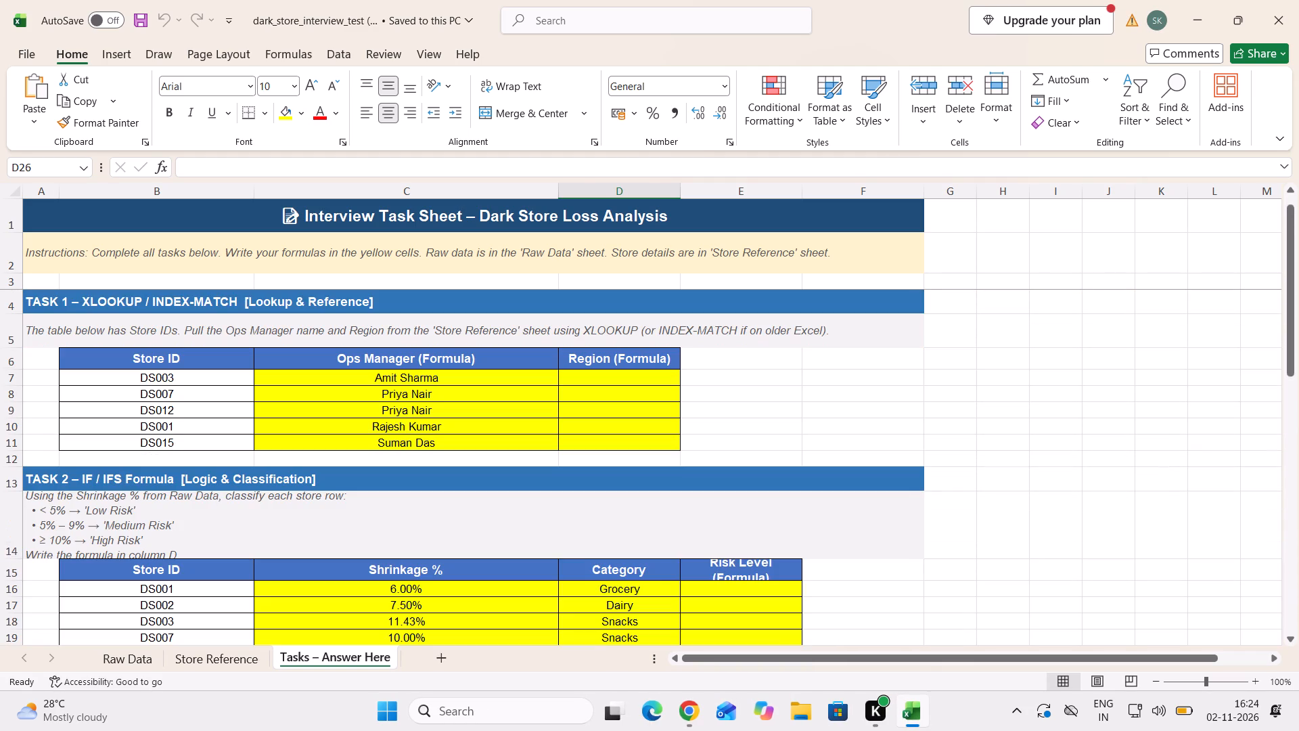
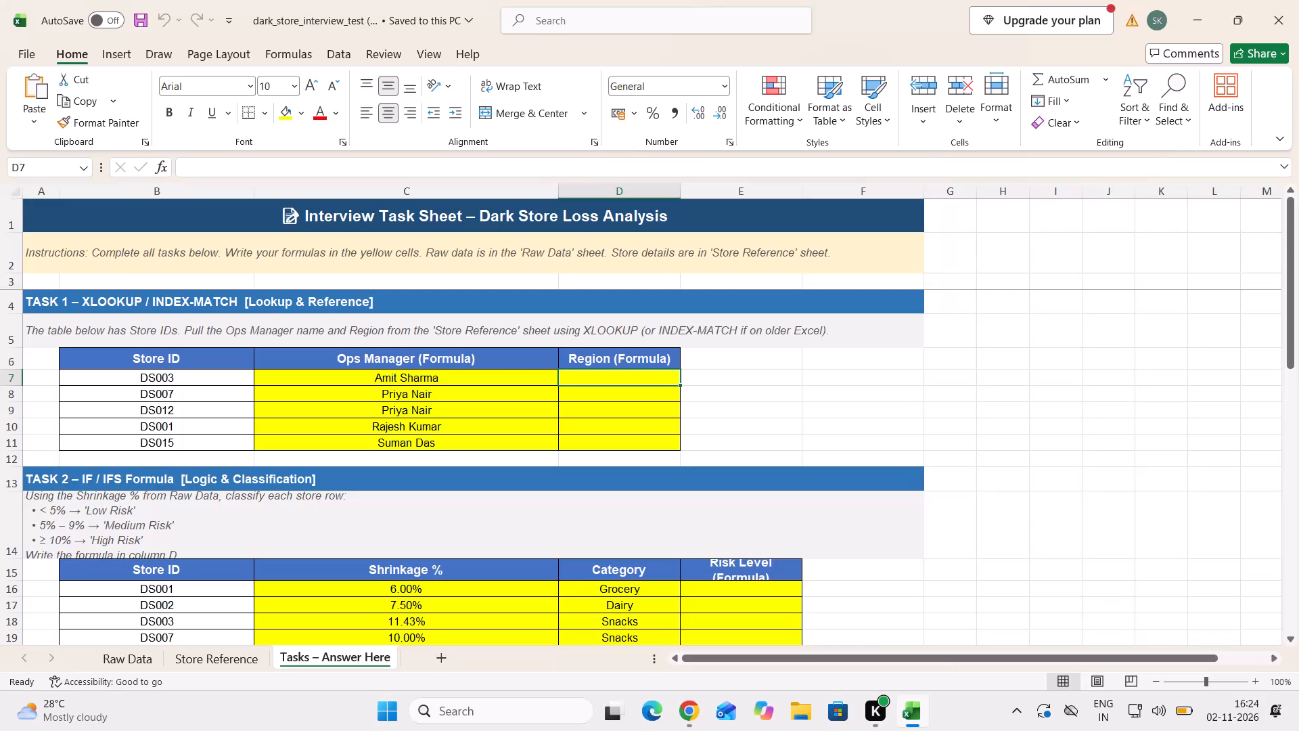
# Enter an XLOOKUP in D7 matching B7:B11 to Store Reference A3:A17, returning Region from D3:D17, with 1 as the if-not-found value.
pyautogui.click(603, 372)
pyautogui.click(607, 380)
pyautogui.press('=')
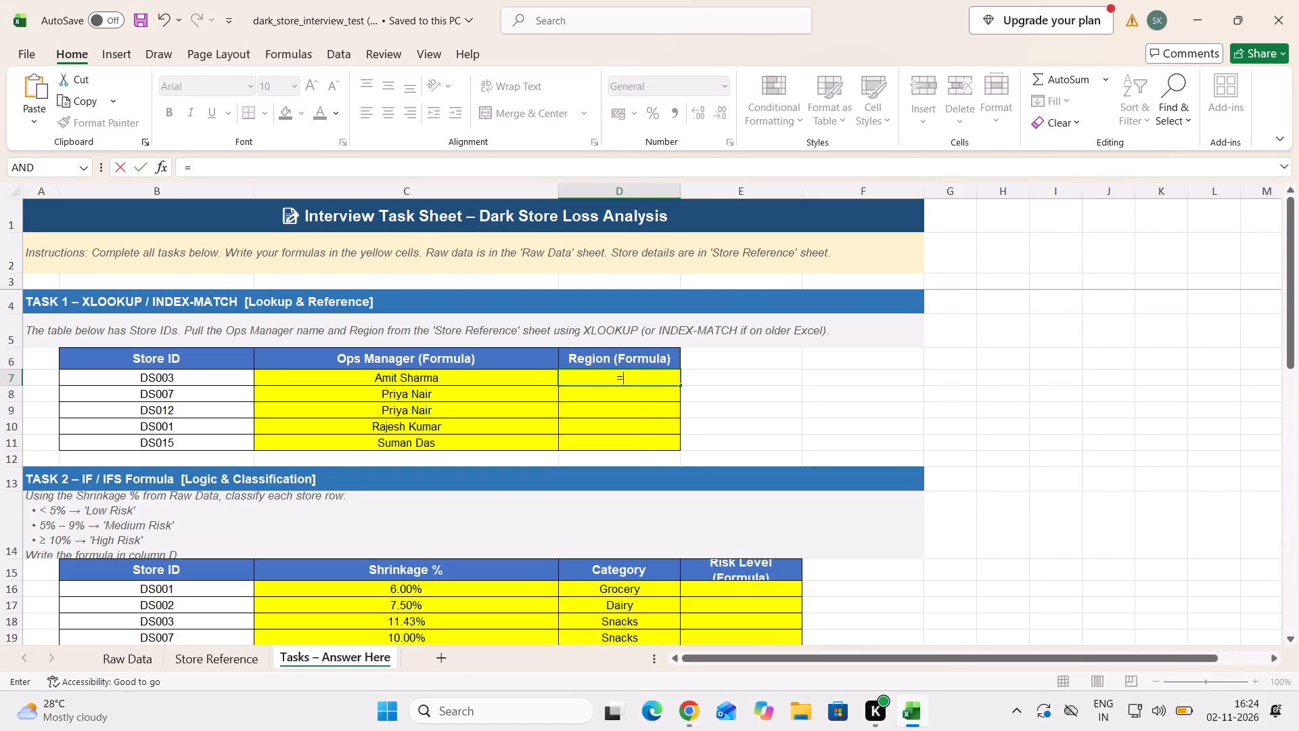
pyautogui.write('xloo')
pyautogui.write('kup')
pyautogui.hotkey('shift', '(')
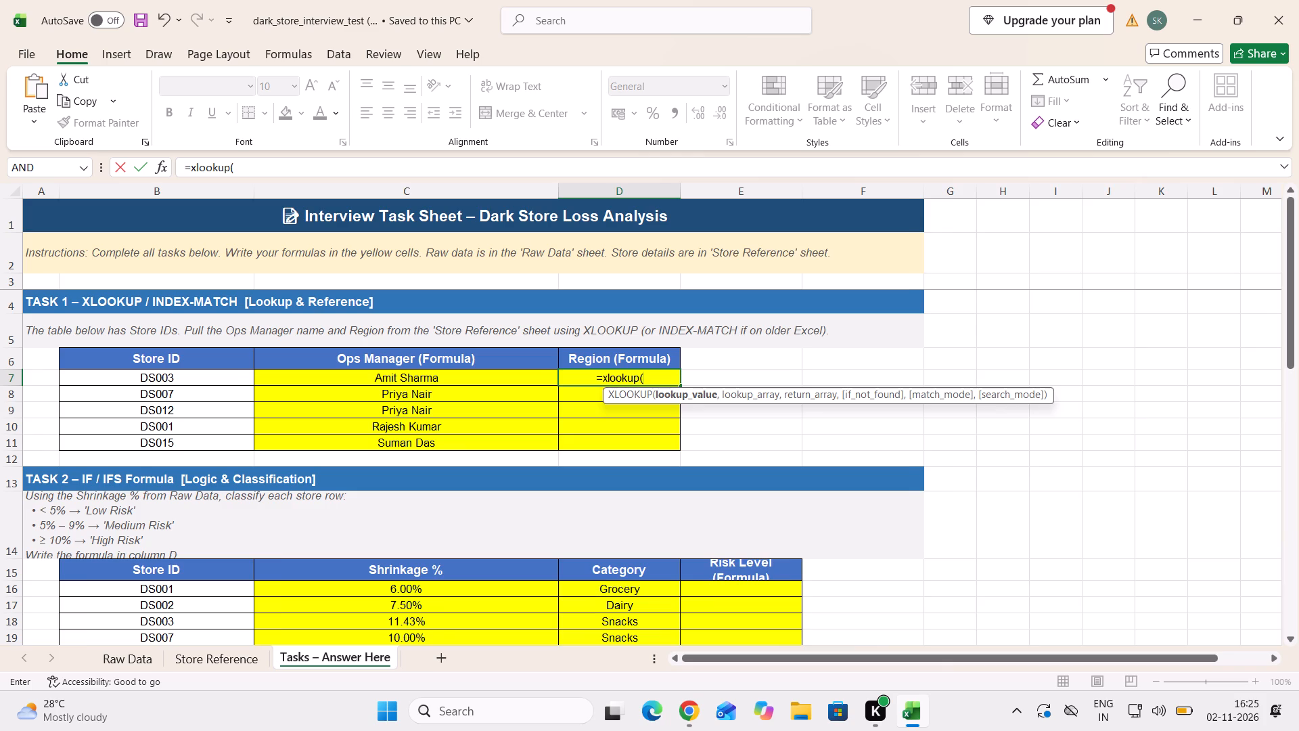
pyautogui.hscroll(-1, 434, 363)
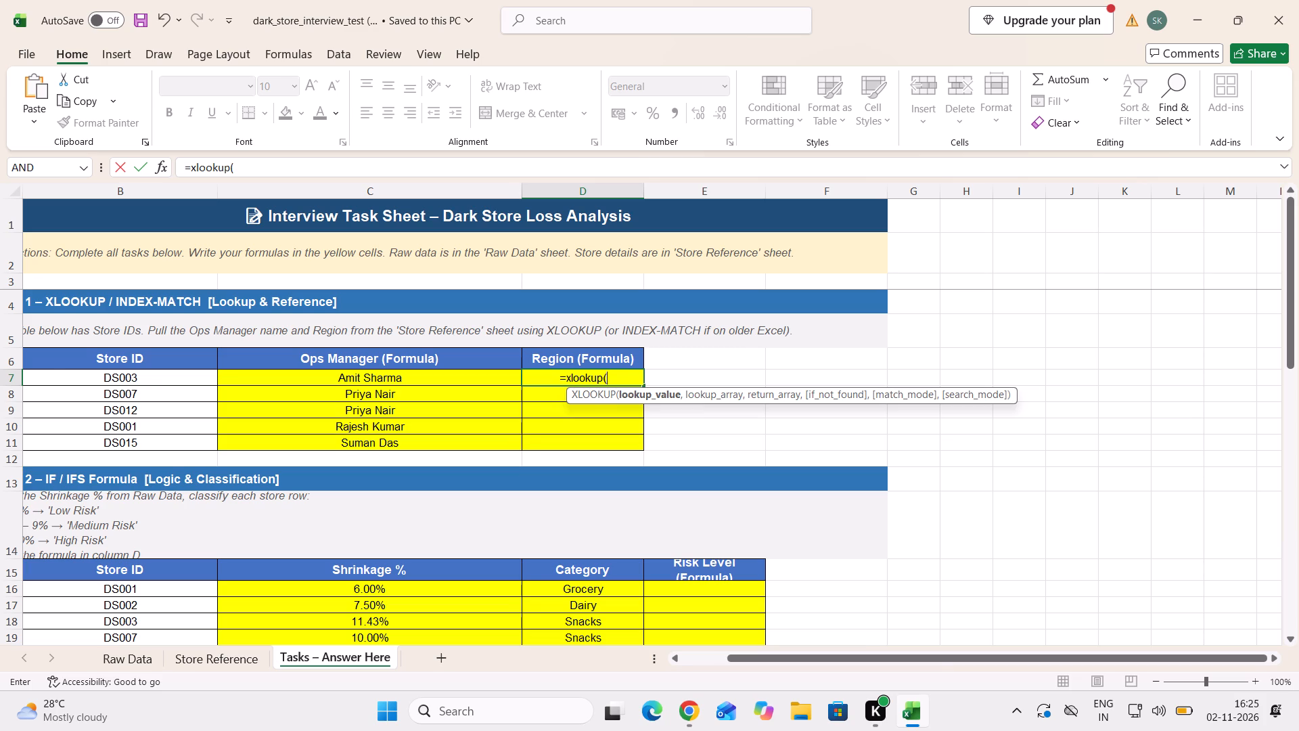
pyautogui.moveTo(147, 374); pyautogui.dragTo(174, 442)
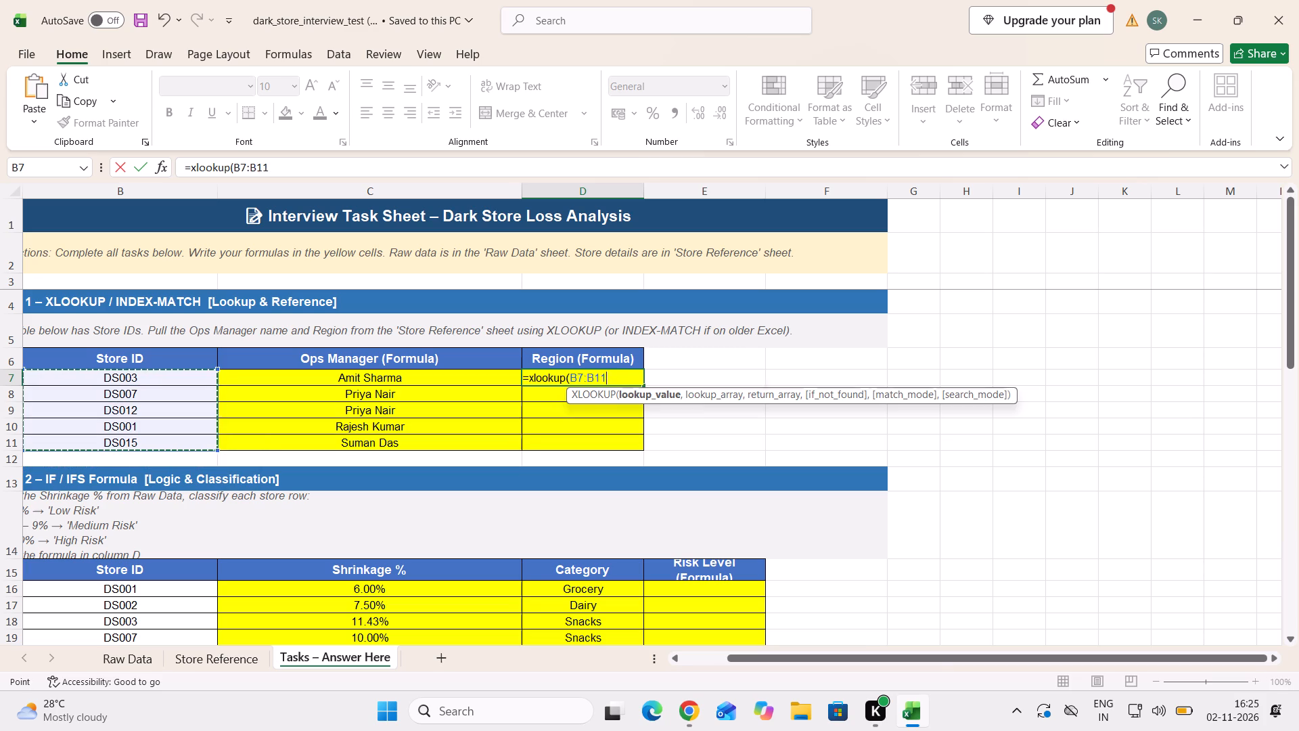
pyautogui.press(',')
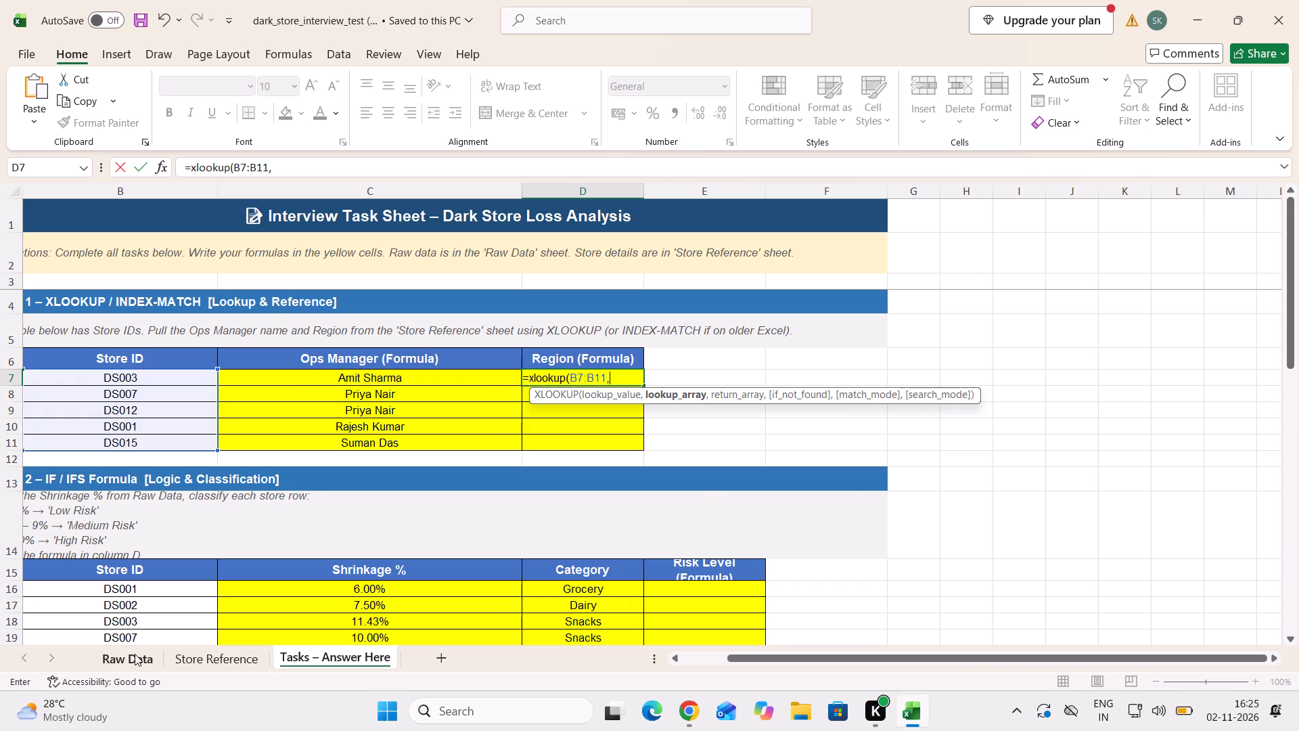
pyautogui.click(135, 654)
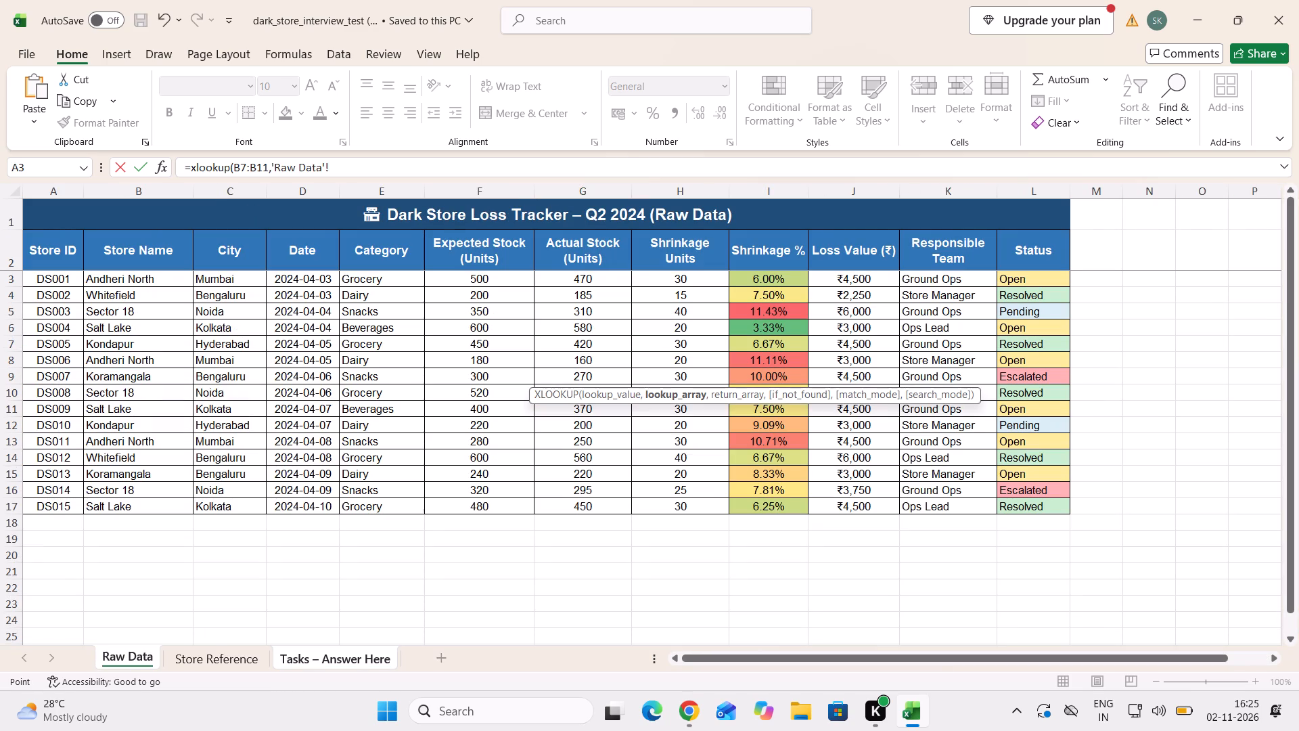
pyautogui.click(225, 649)
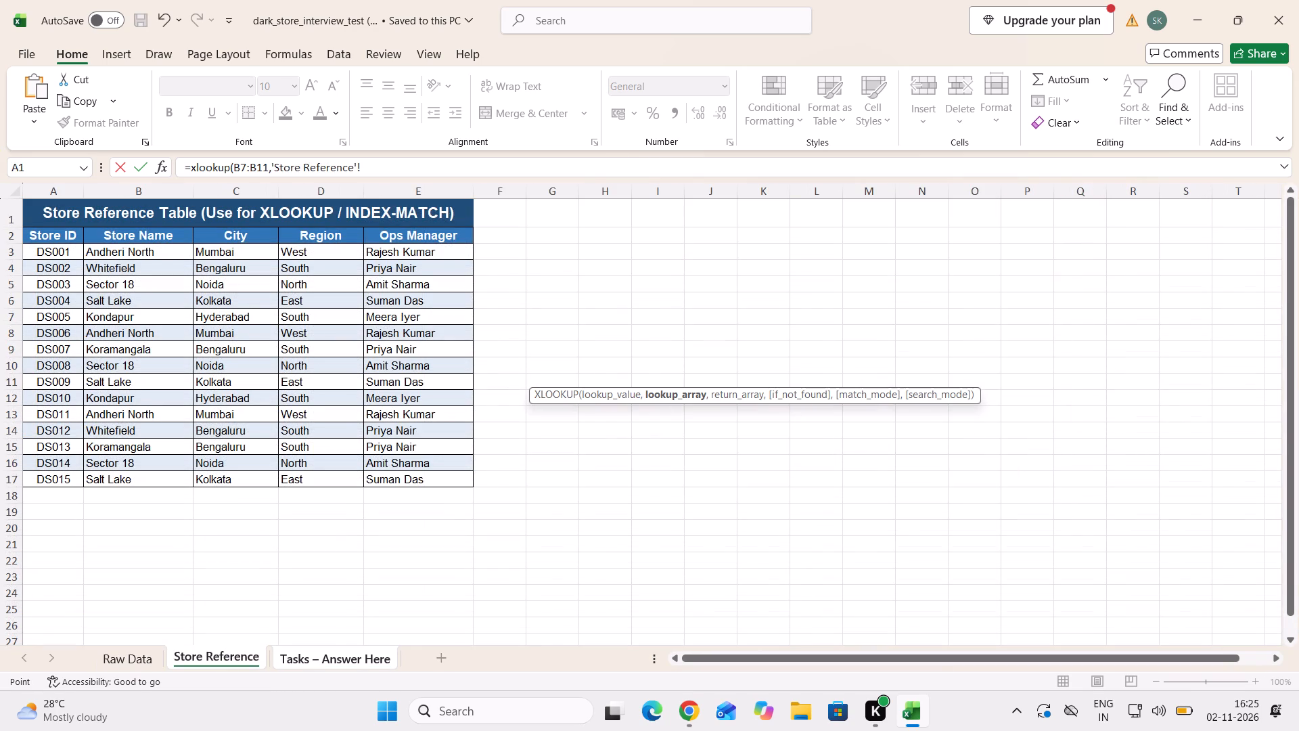
pyautogui.moveTo(54, 249); pyautogui.dragTo(60, 455)
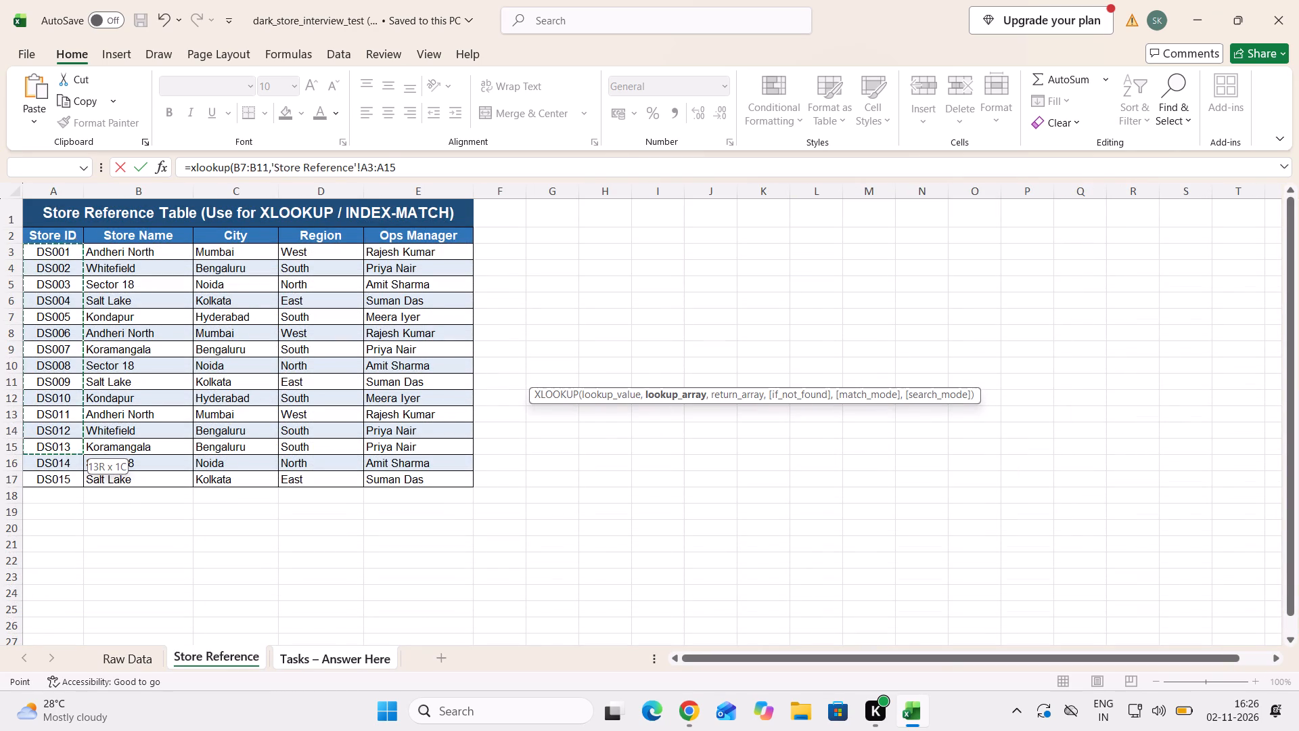
pyautogui.moveTo(60, 455); pyautogui.dragTo(60, 475)
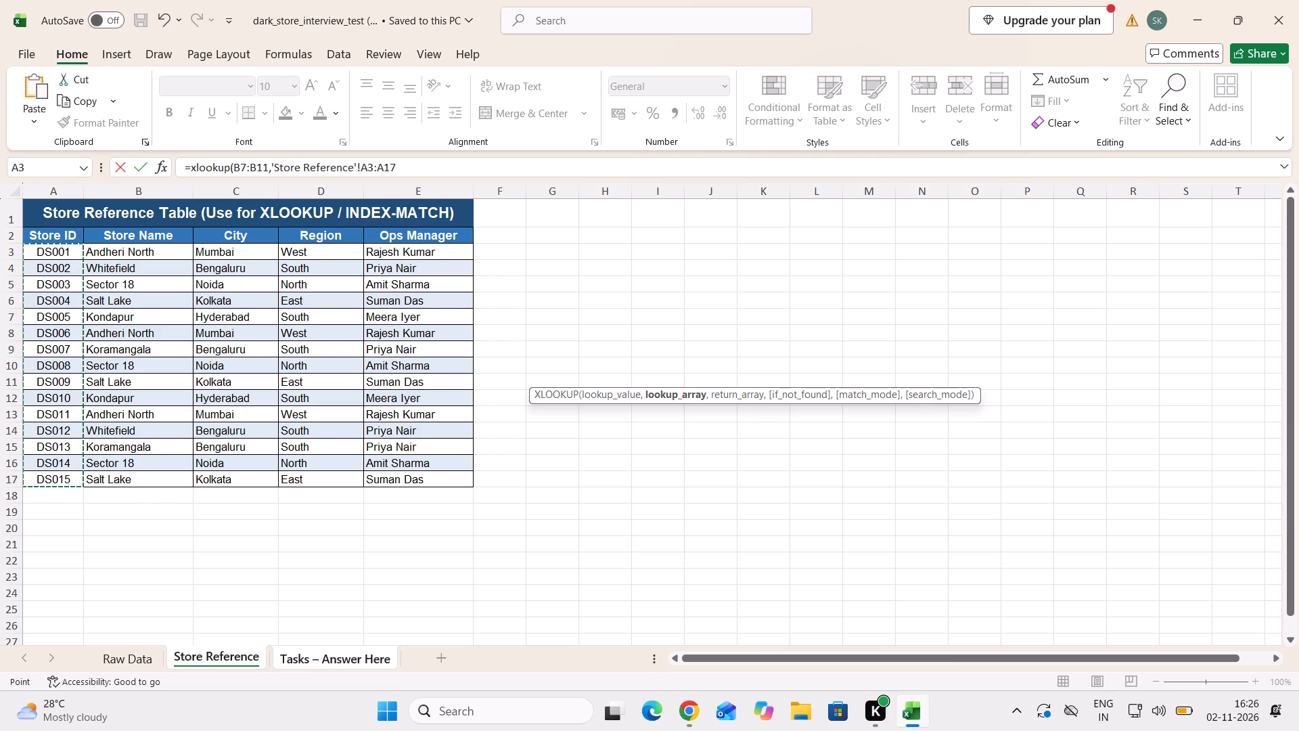
pyautogui.press(',')
pyautogui.moveTo(294, 248); pyautogui.dragTo(303, 315)
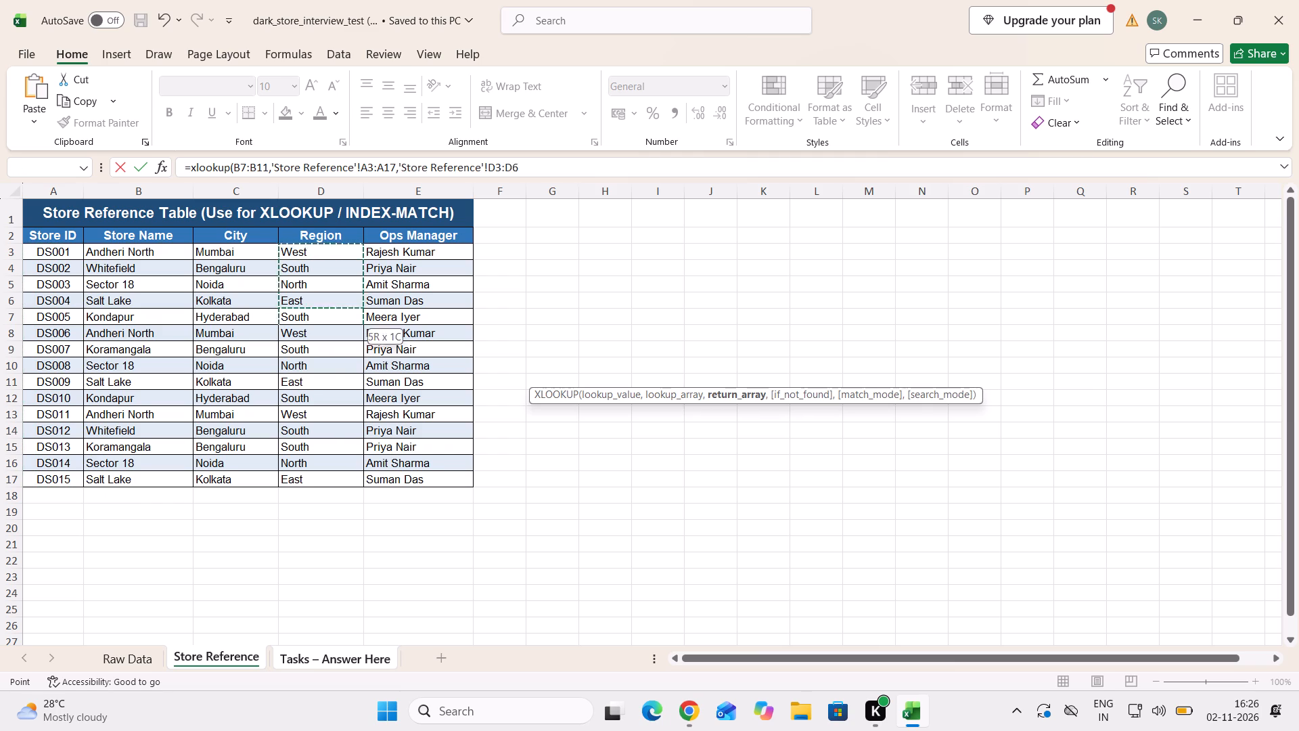
pyautogui.moveTo(303, 315); pyautogui.dragTo(307, 473)
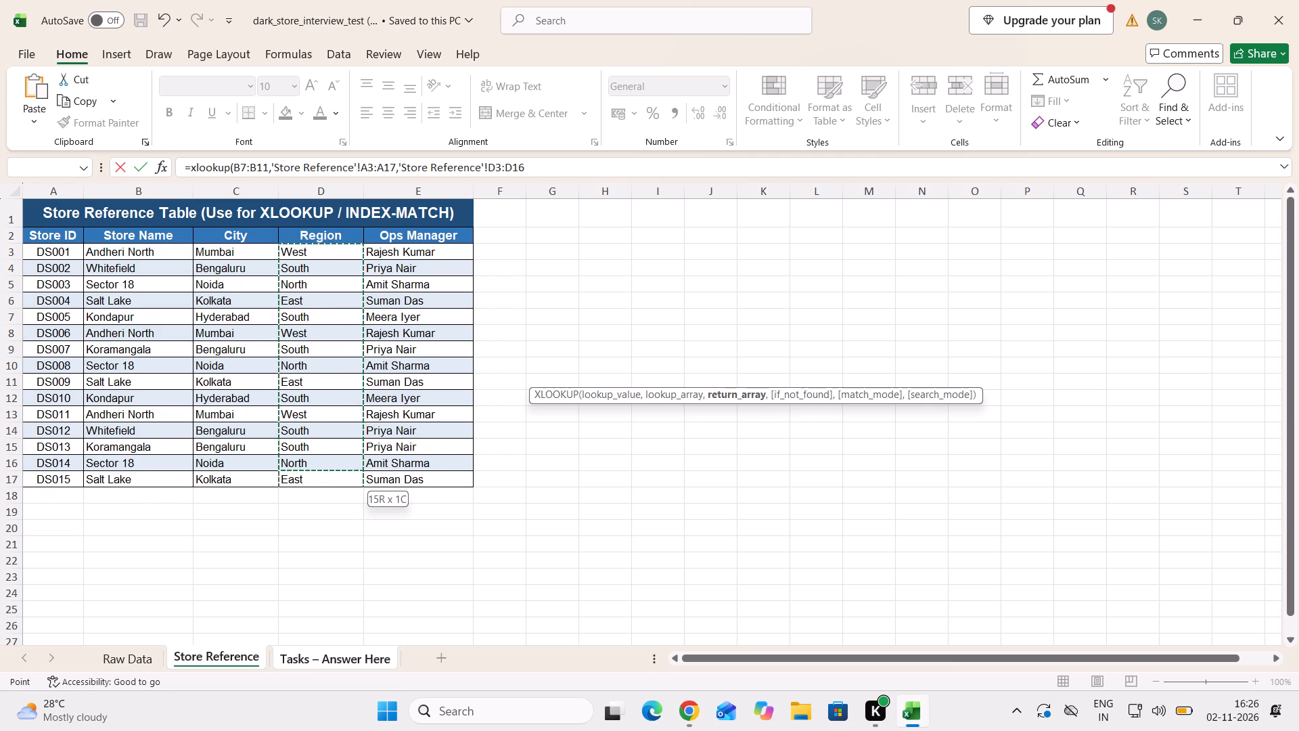
pyautogui.moveTo(307, 473); pyautogui.dragTo(306, 474)
pyautogui.press(',')
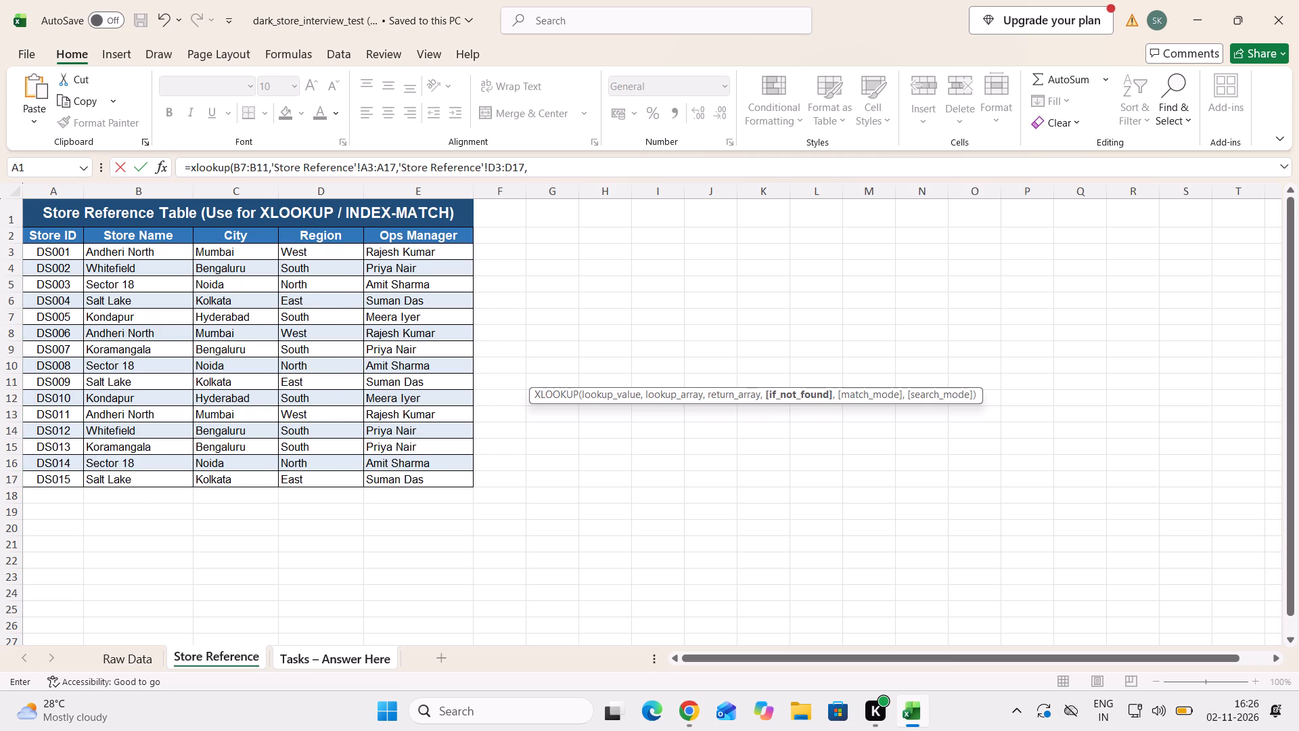
pyautogui.press('1')
pyautogui.hotkey('shift', ')')
pyautogui.press('Return')
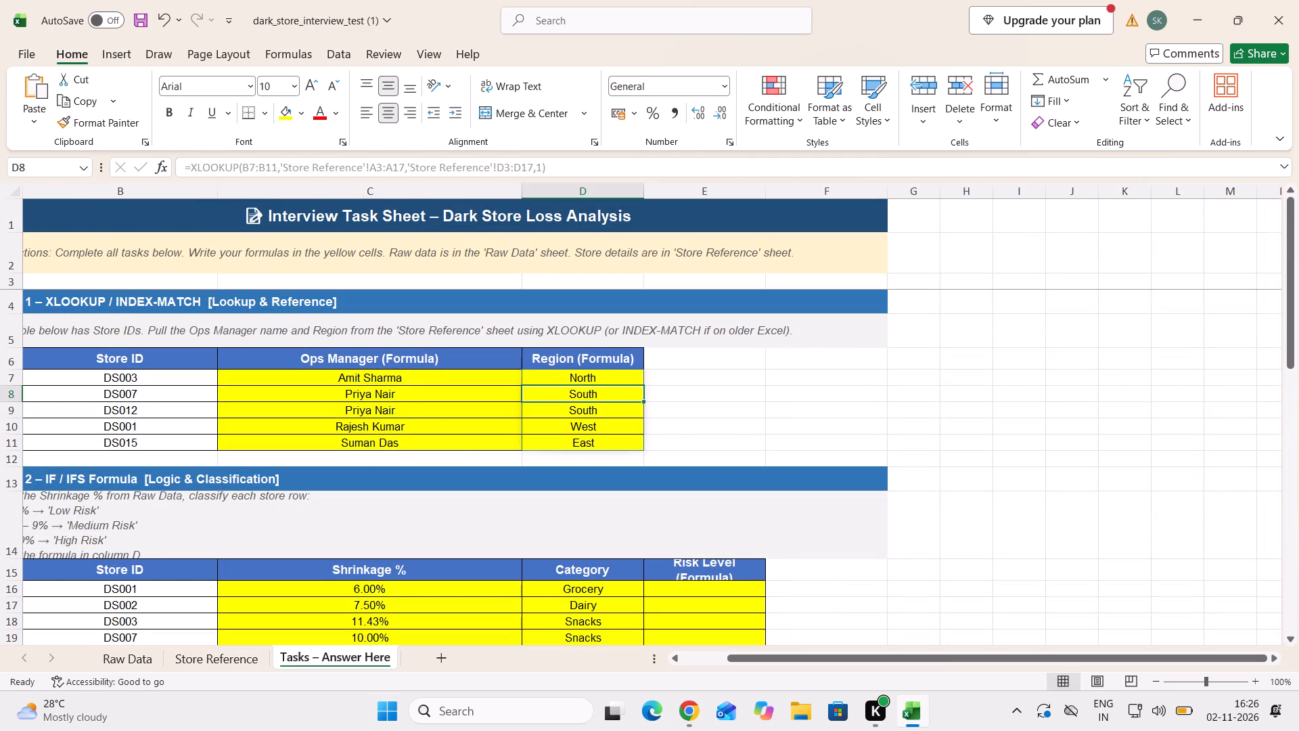
# Examine the Task 2 risk classification table on the Tasks – Answer Here sheet.
pyautogui.scroll(-2, 450, 479)
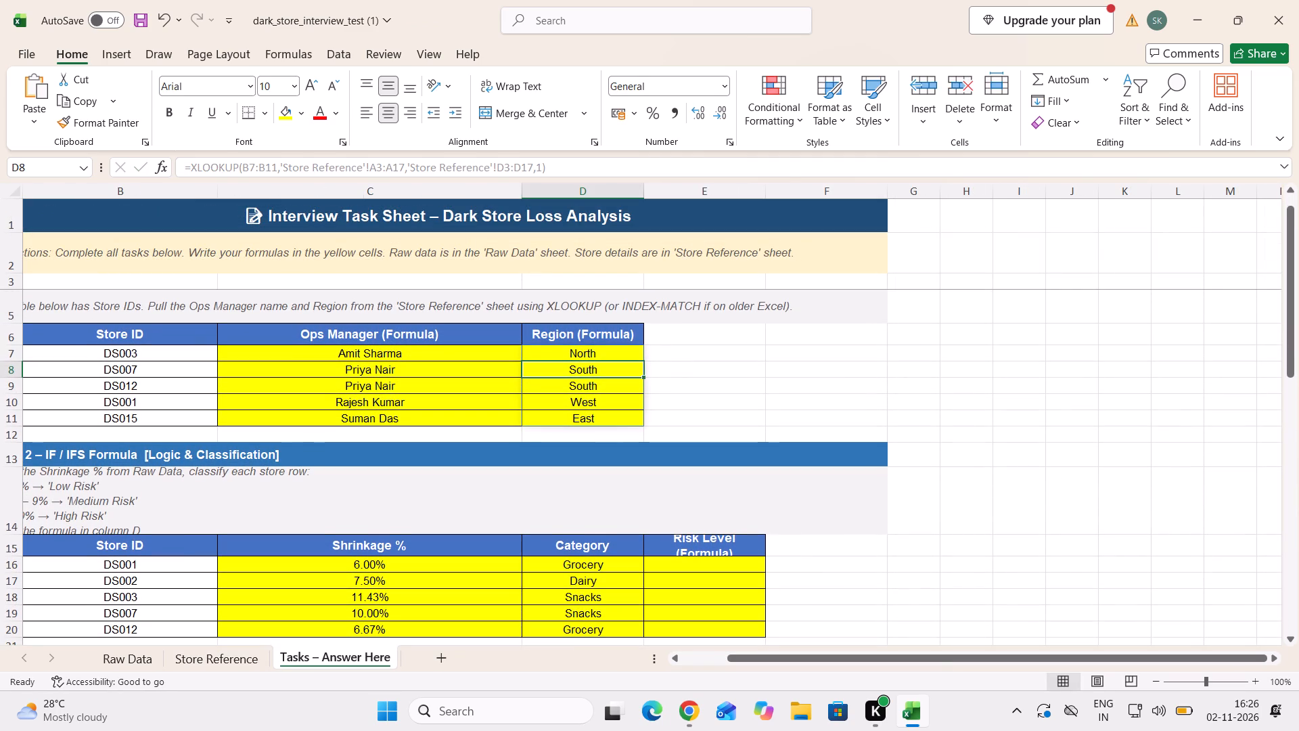
pyautogui.scroll(-1, 524, 413)
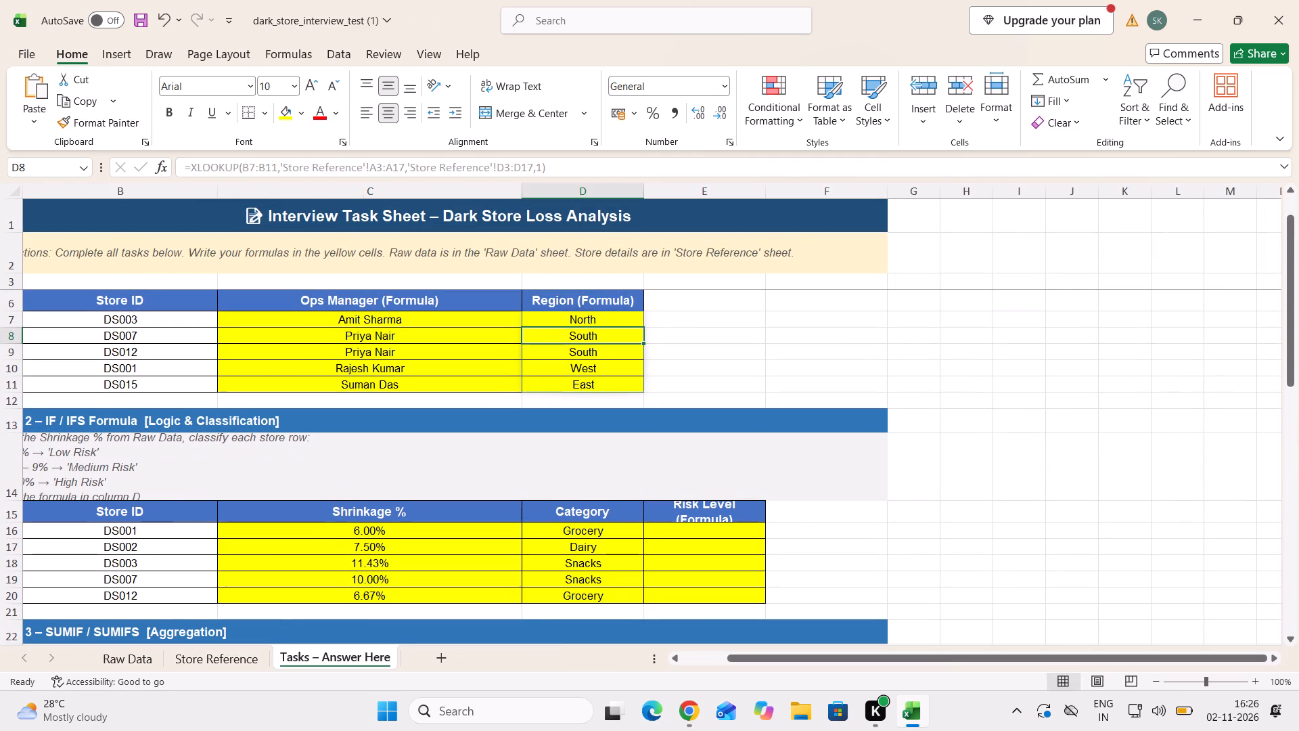
# Start an IF formula in the first Risk Level cell, E16, with B16 as the reference in its logical test.
pyautogui.scroll(-1, 696, 517)
pyautogui.click(673, 439)
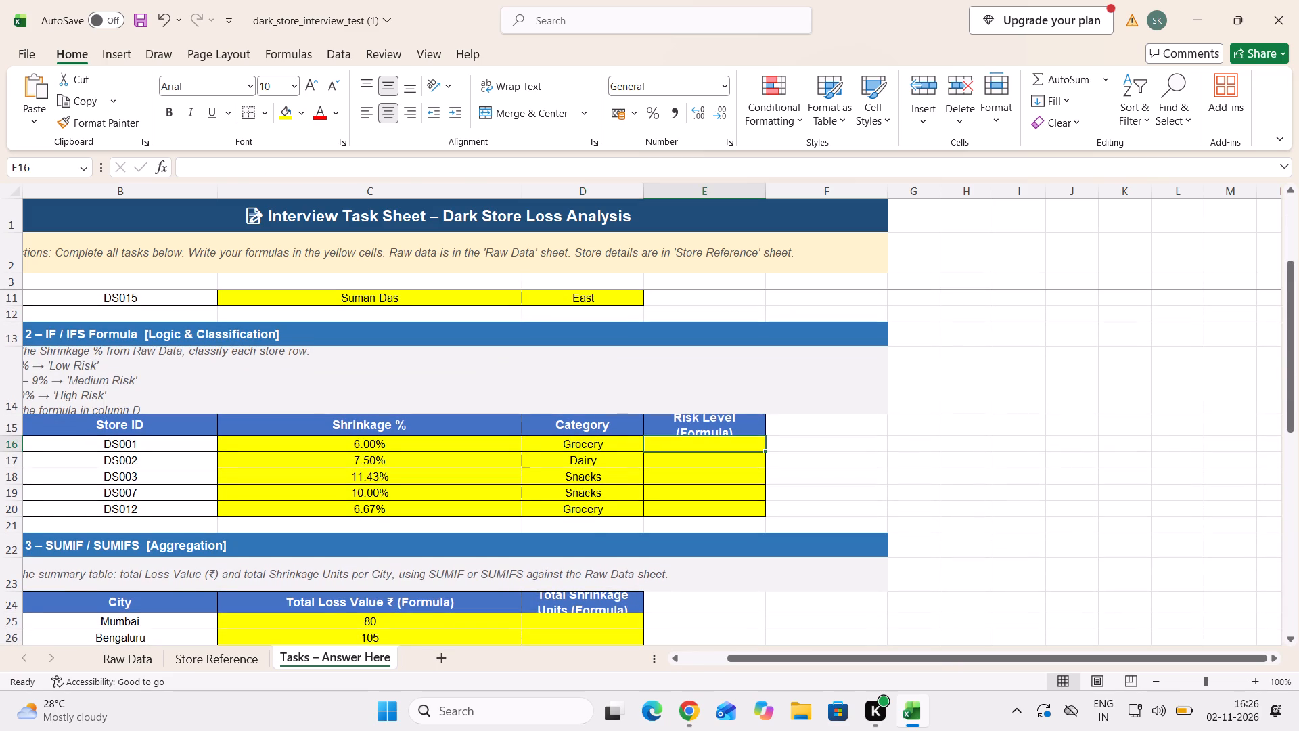
pyautogui.click(678, 449)
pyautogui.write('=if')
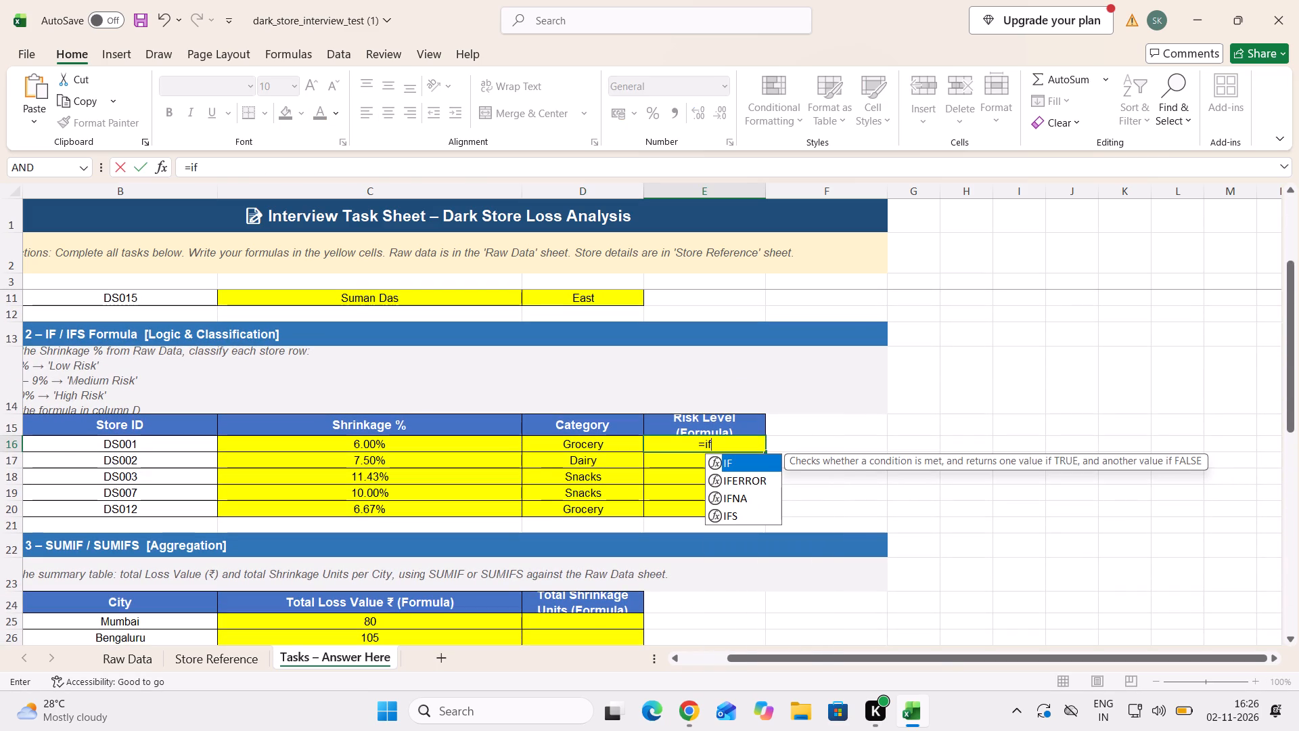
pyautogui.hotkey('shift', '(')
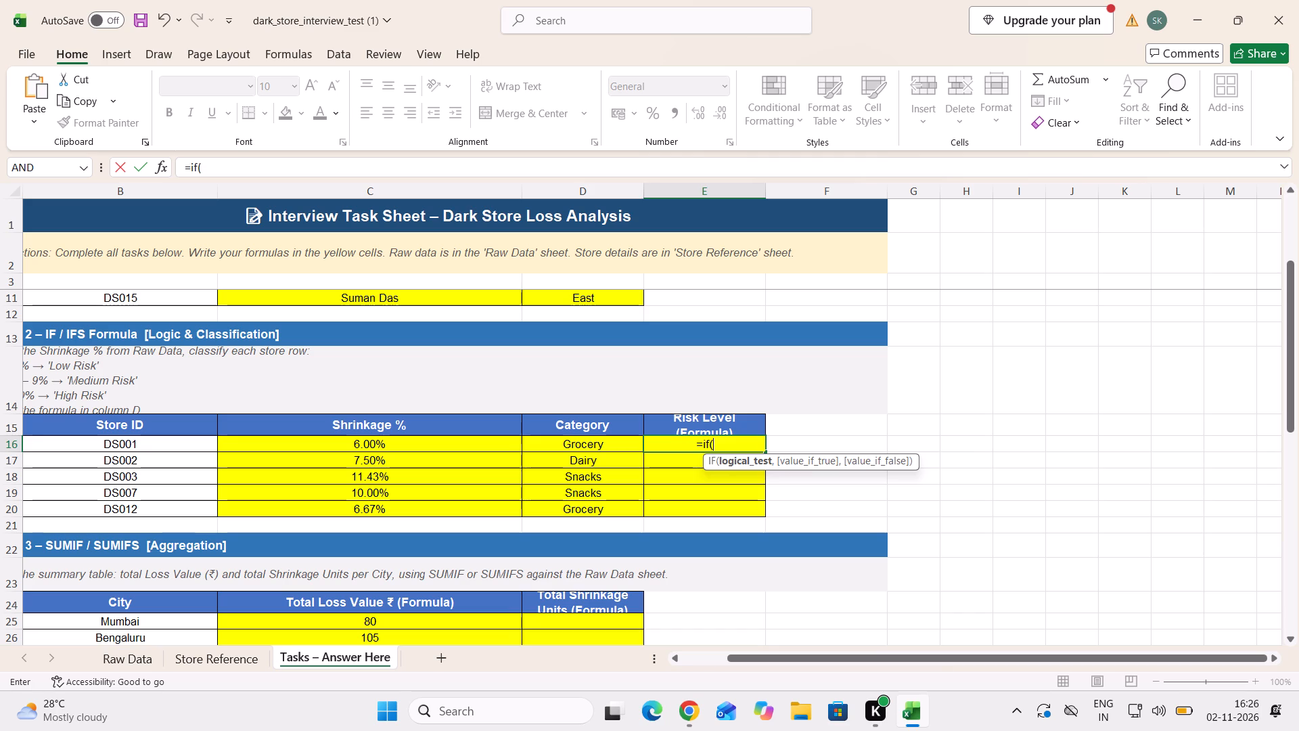
pyautogui.click(192, 449)
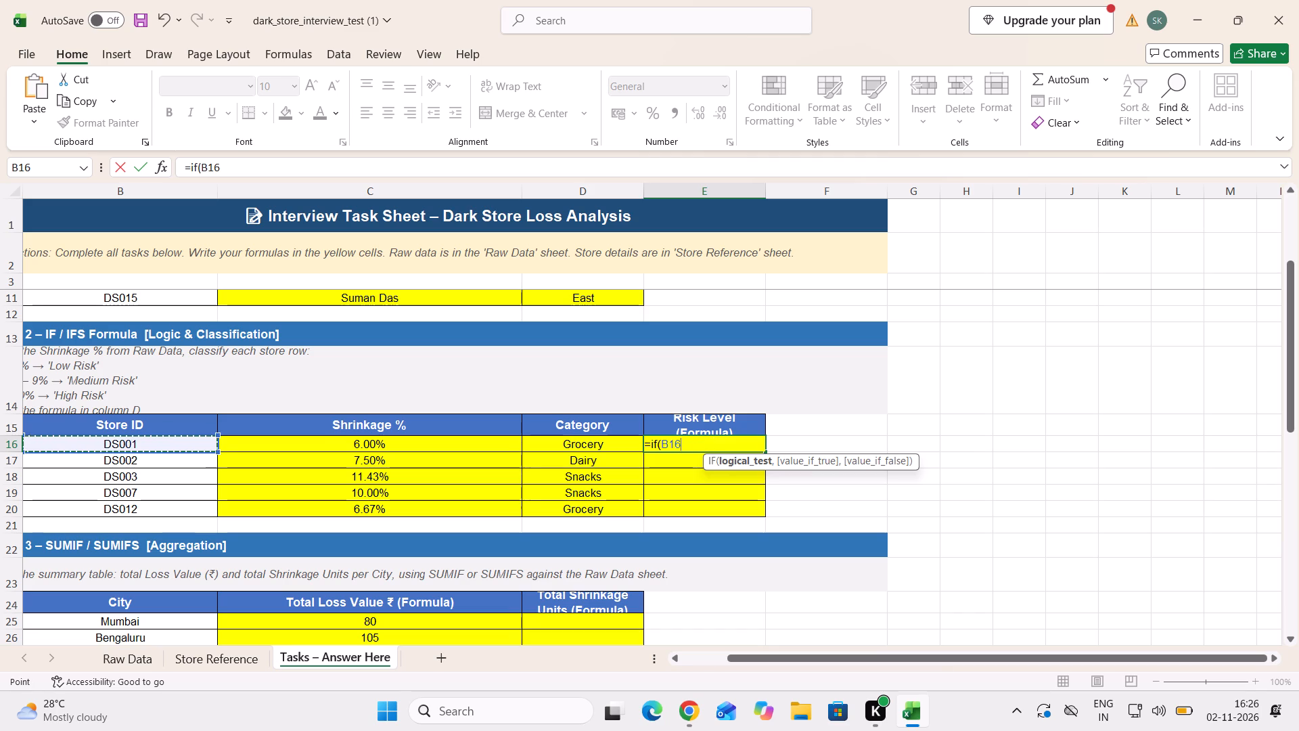
pyautogui.hscroll(1, 192, 449)
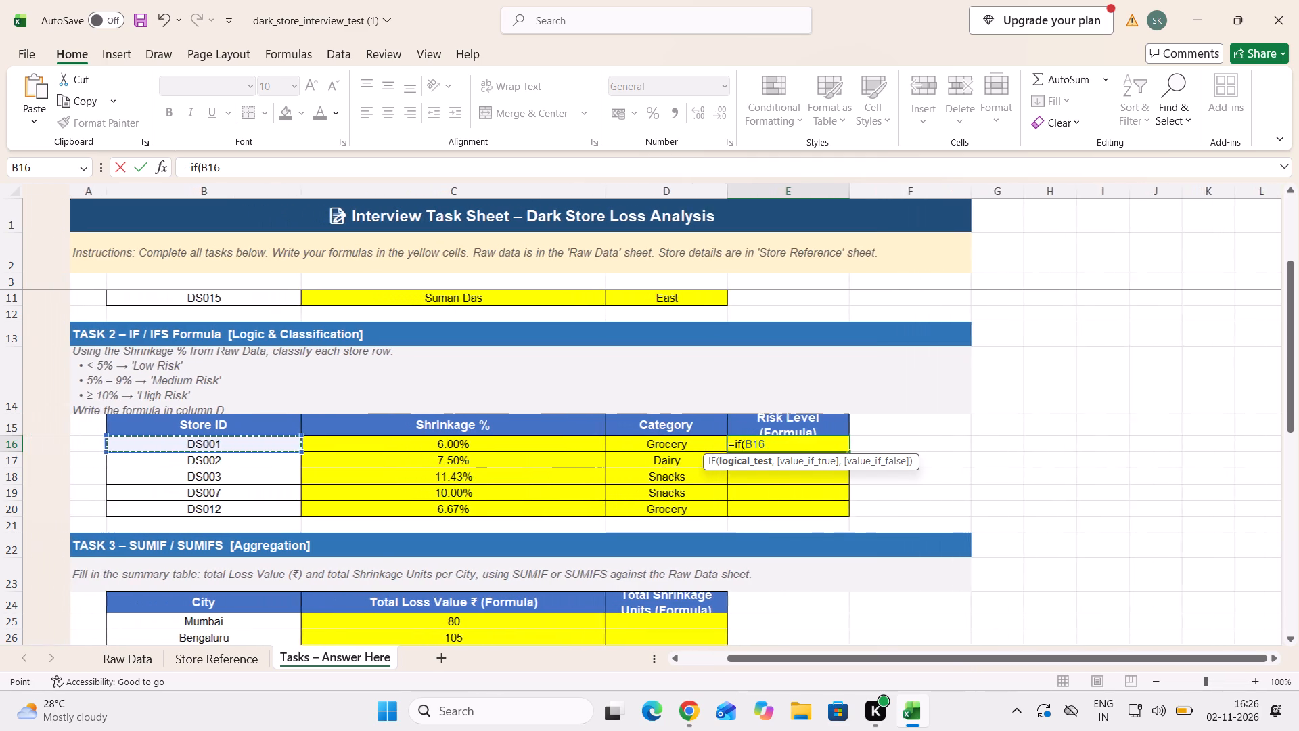
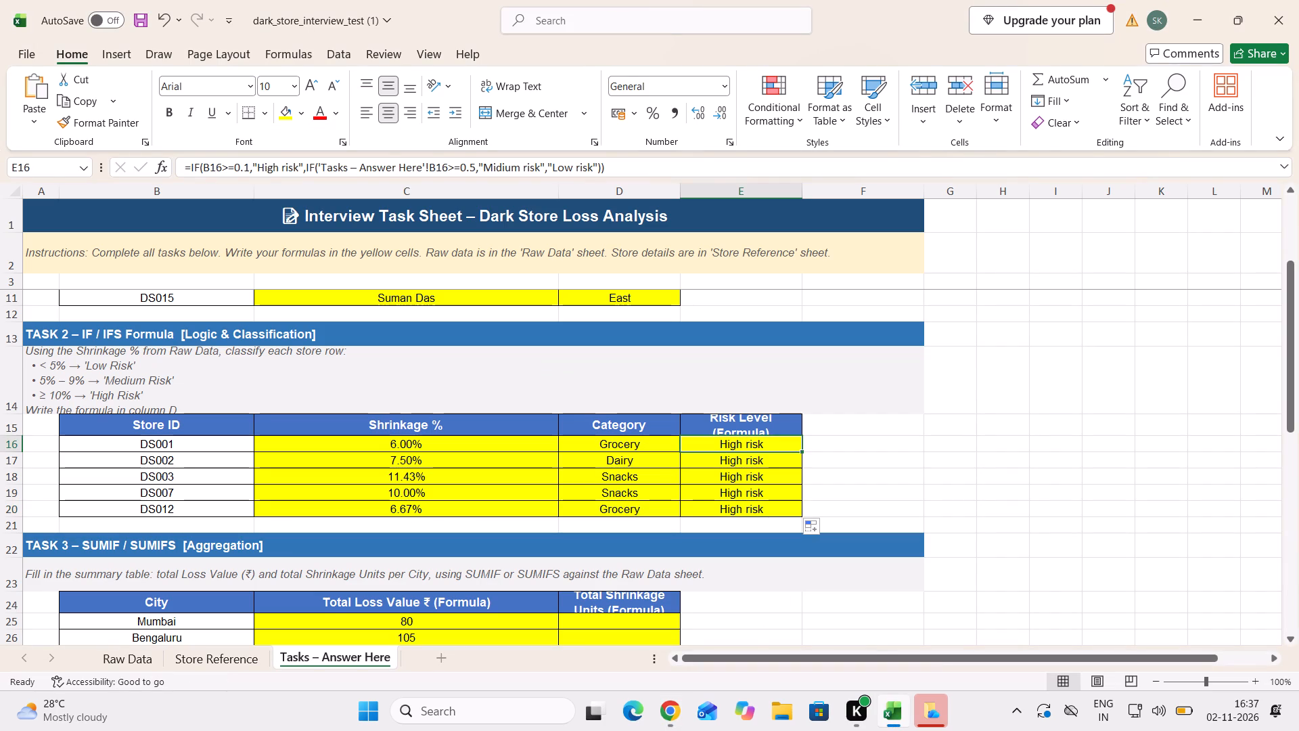
pyautogui.moveTo(758, 438); pyautogui.dragTo(767, 526)
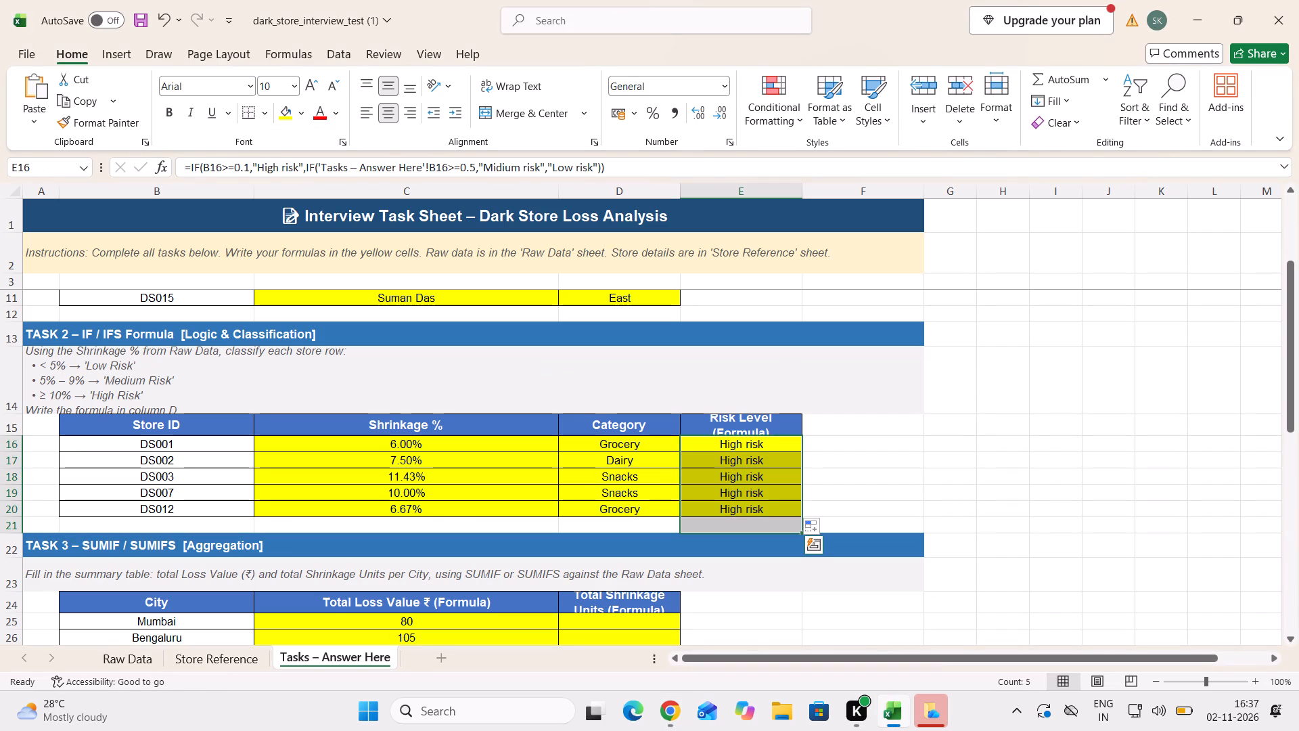
pyautogui.press('Delete')
# Paste Claude's copied nested IF formula into E16 and fill it down through E20 of the Risk Level column.
pyautogui.click(760, 439)
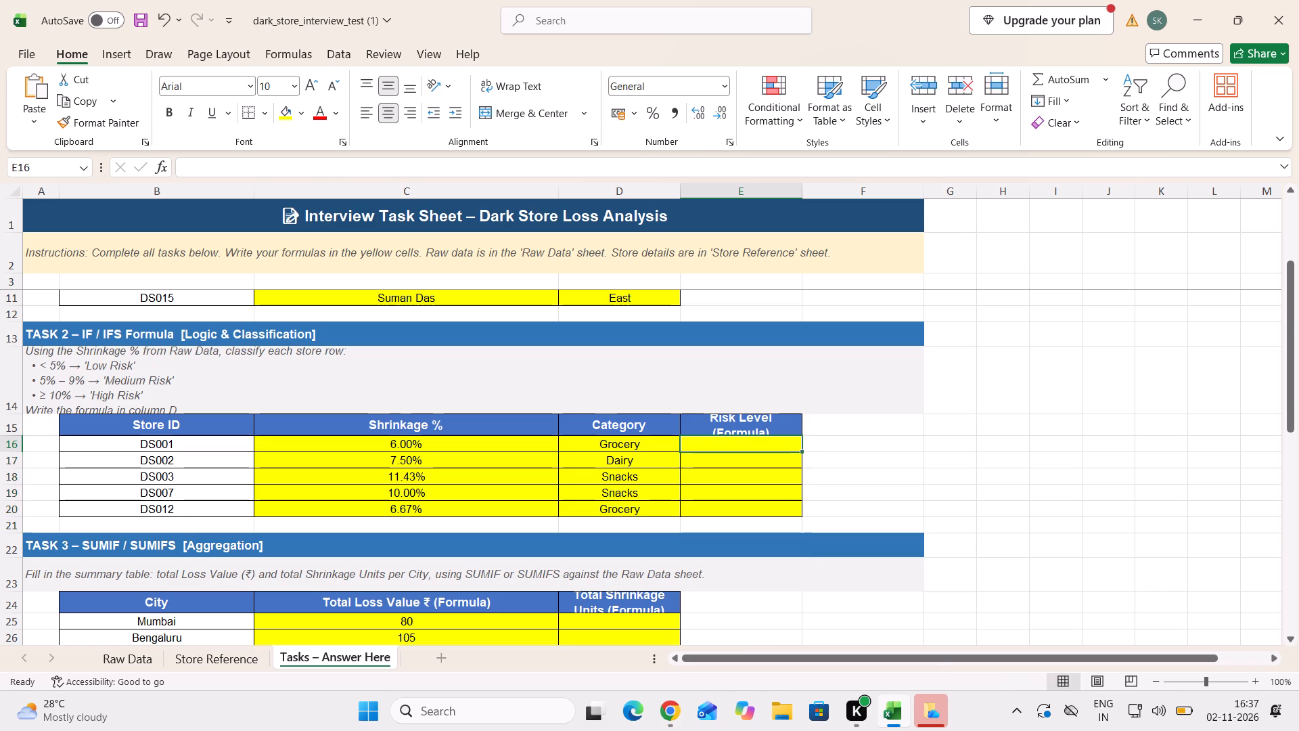
pyautogui.hotkey('ctrl', 'v')
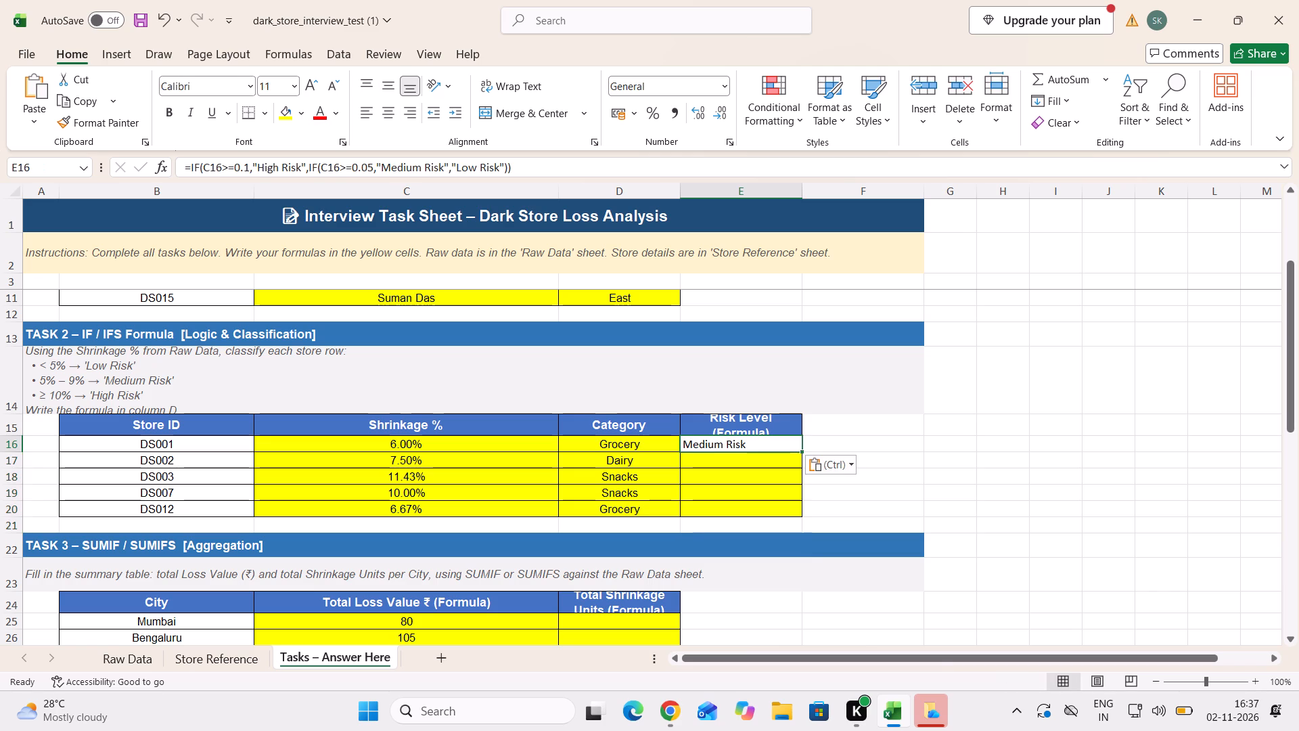
pyautogui.moveTo(800, 452); pyautogui.dragTo(794, 535)
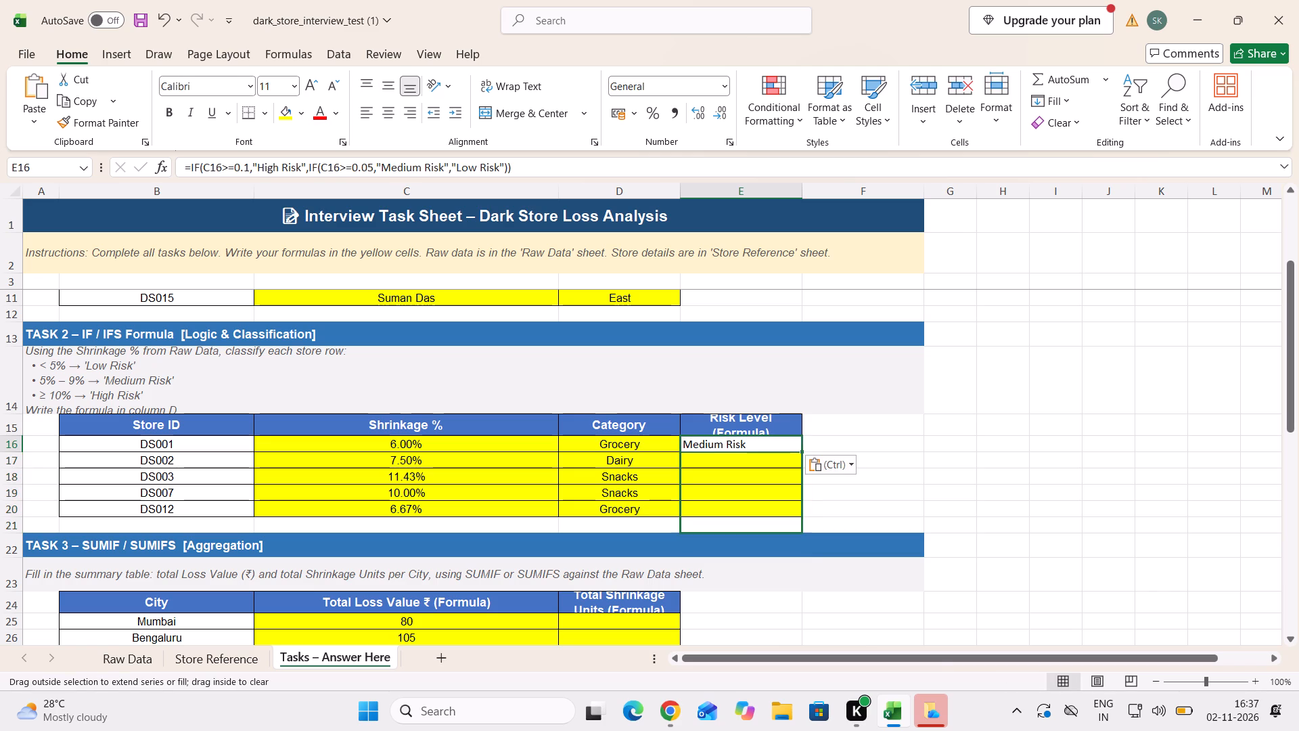
pyautogui.moveTo(794, 535); pyautogui.dragTo(791, 514)
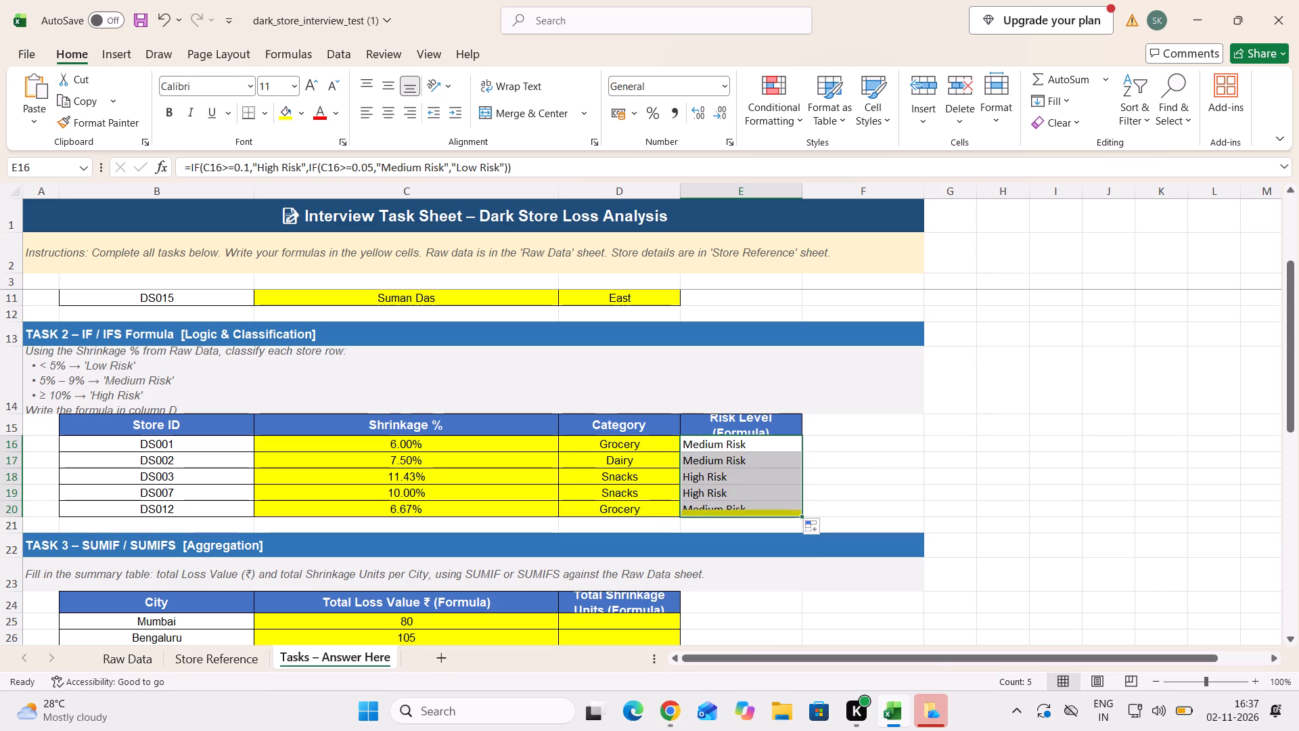
pyautogui.click(857, 478)
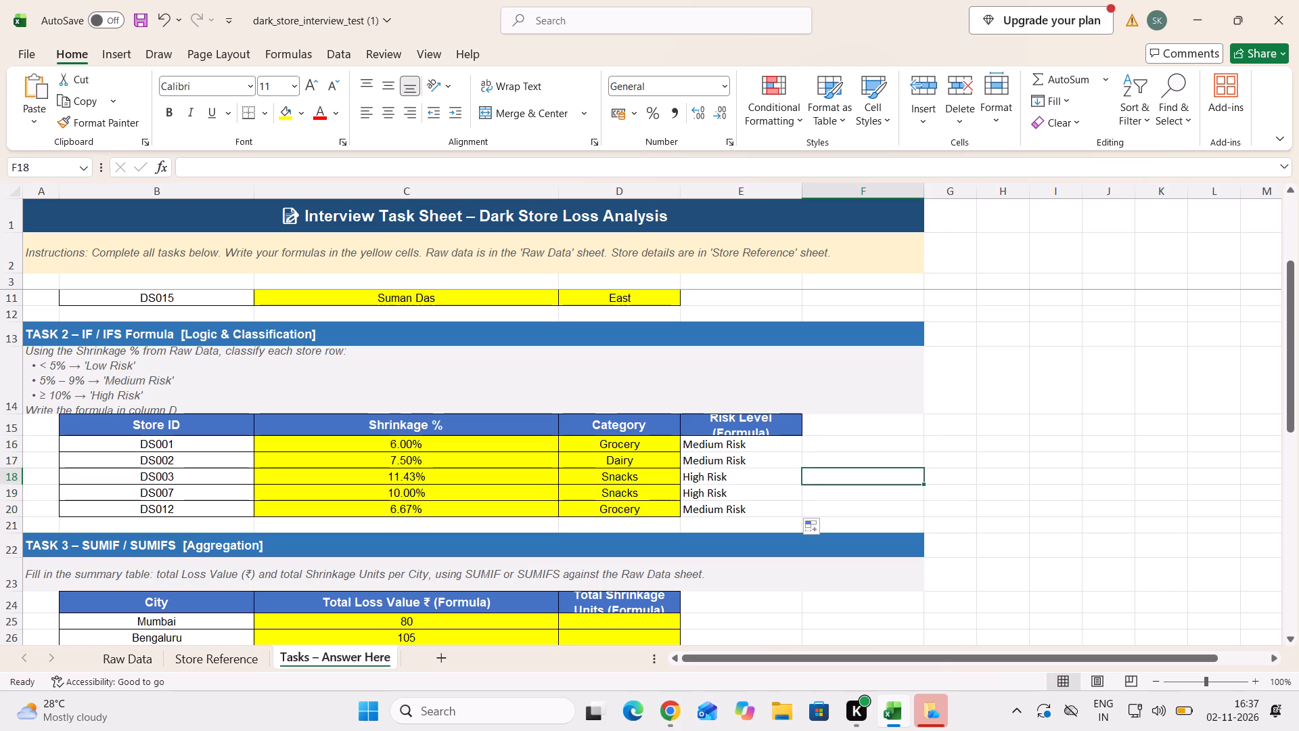
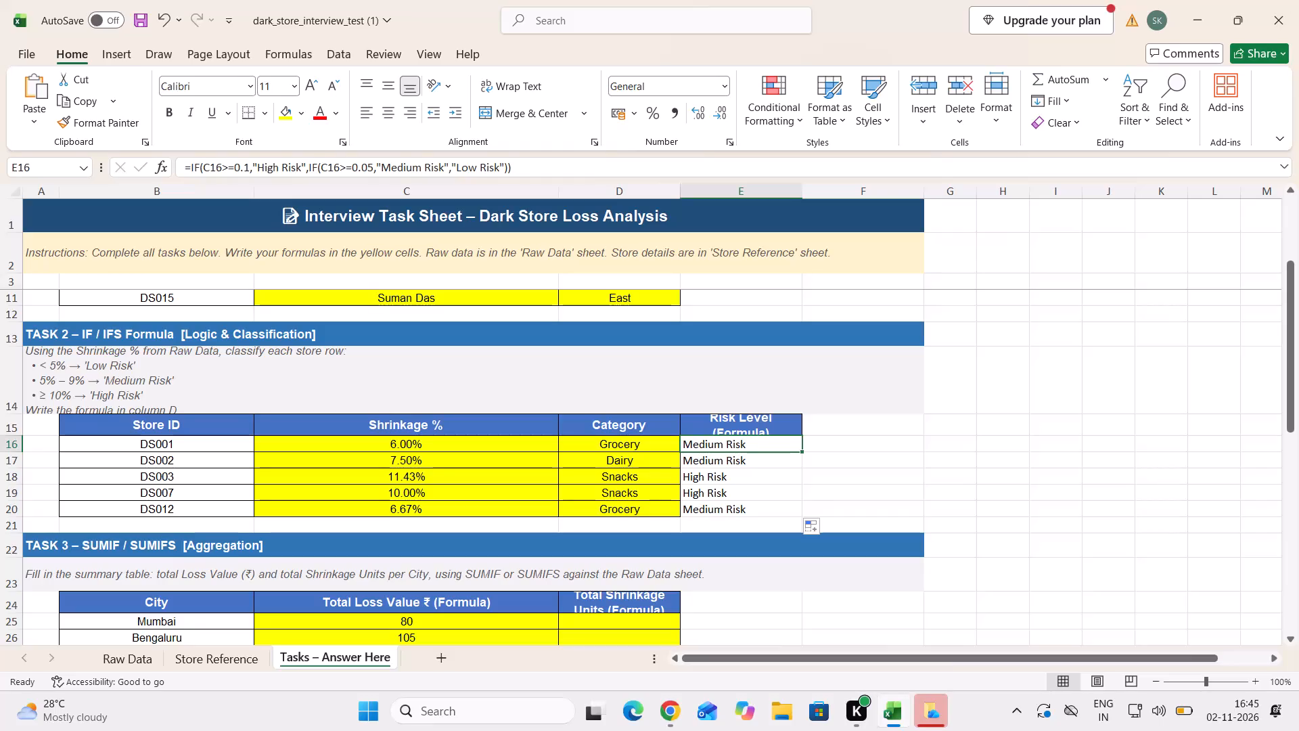
# Examine the C16 references in both conditions of the nested IF formula in cell E16, leaving the formula as entered.
pyautogui.click(216, 165)
pyautogui.moveTo(222, 167); pyautogui.dragTo(206, 172)
pyautogui.click(206, 172)
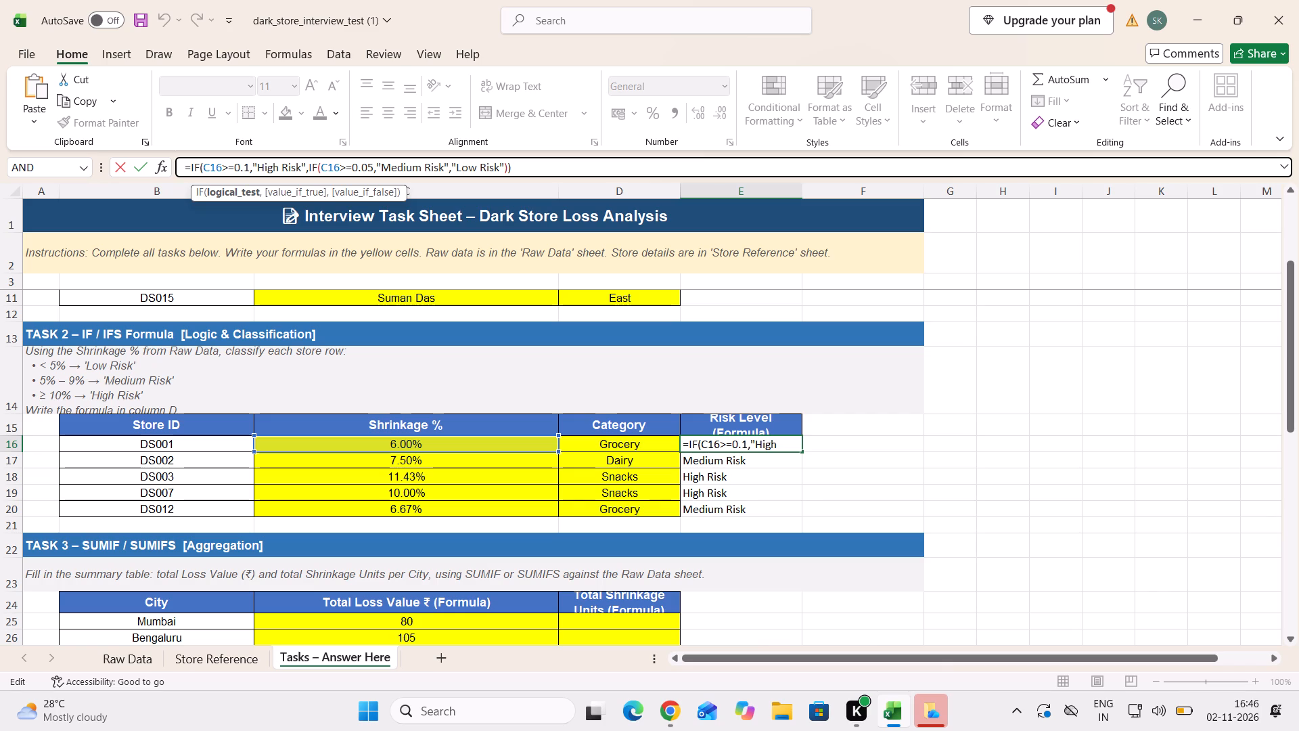
pyautogui.click(60, 450)
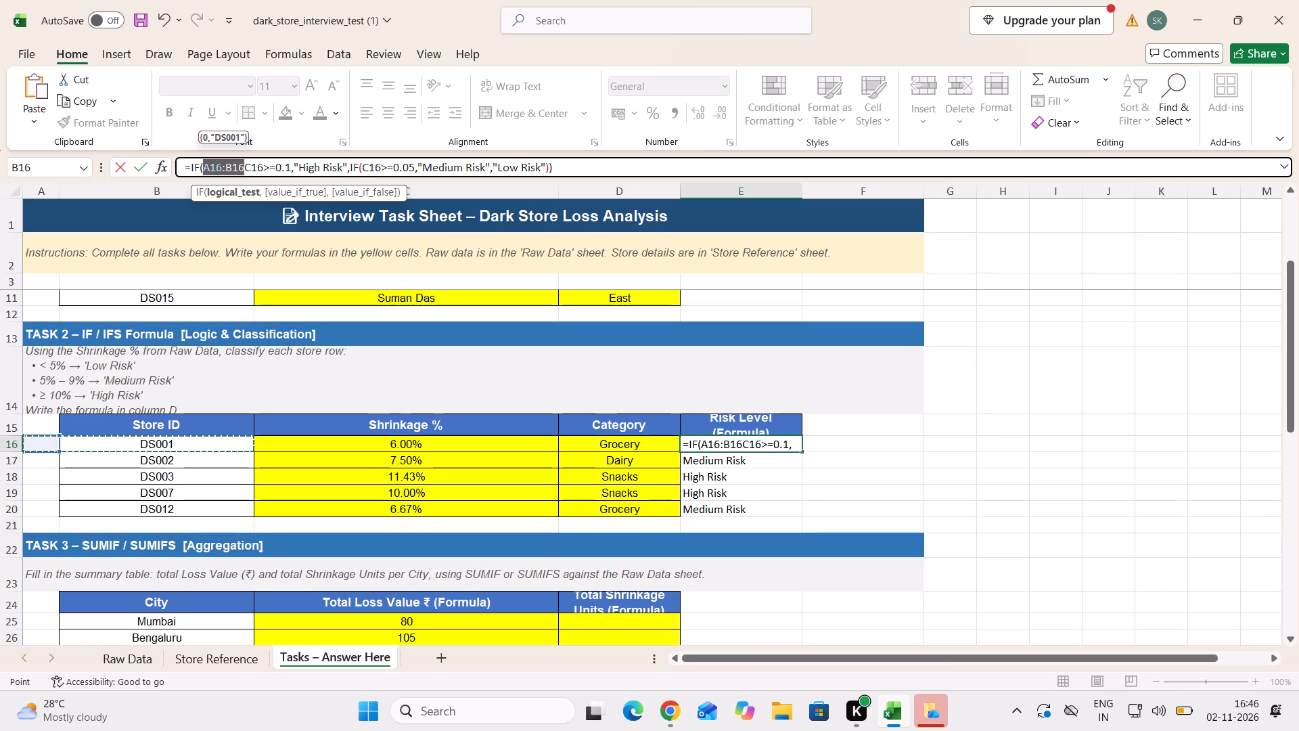
pyautogui.click(97, 453)
pyautogui.click(114, 447)
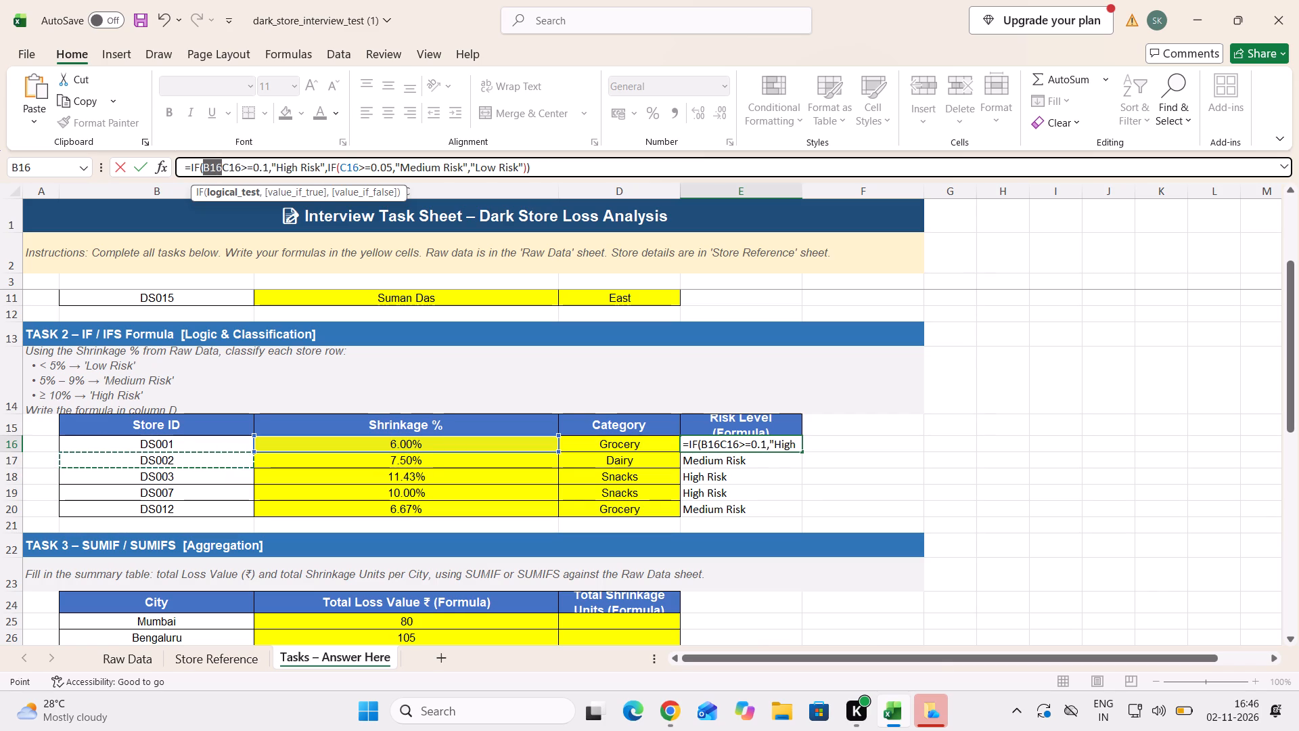
pyautogui.doubleClick(106, 435)
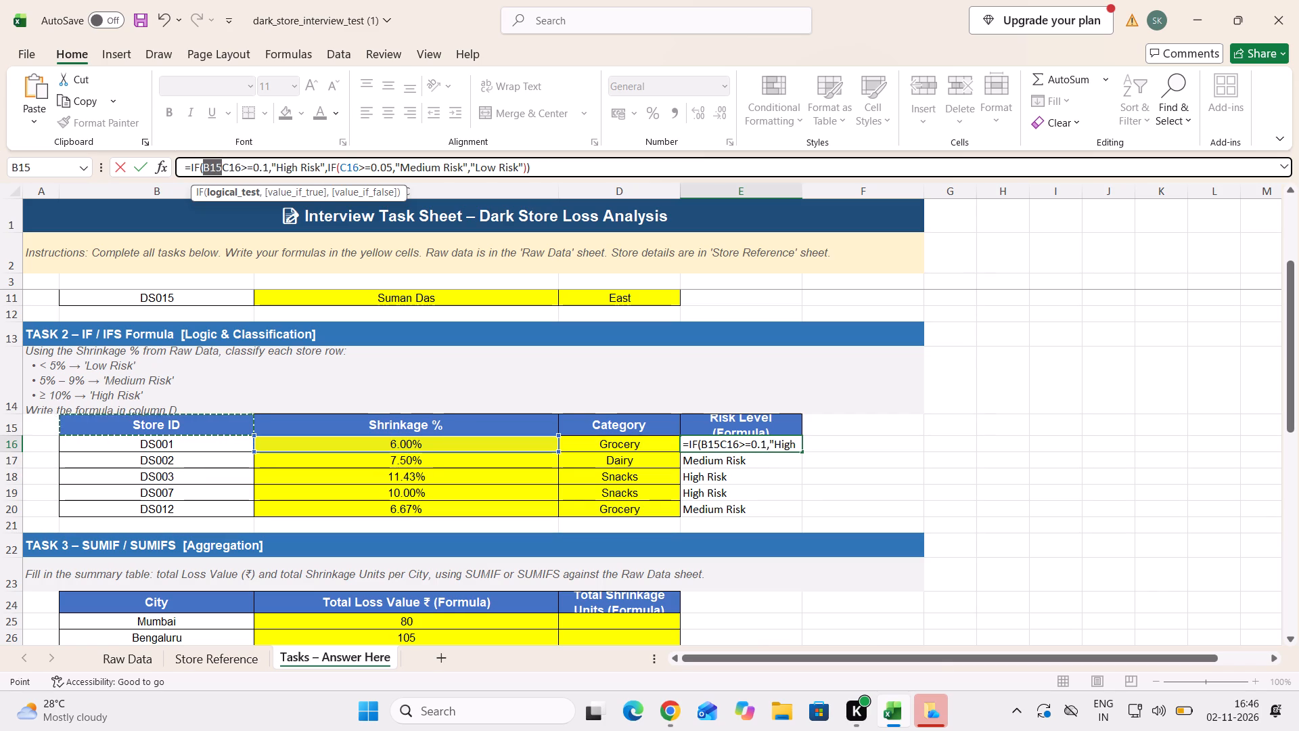
pyautogui.click(104, 428)
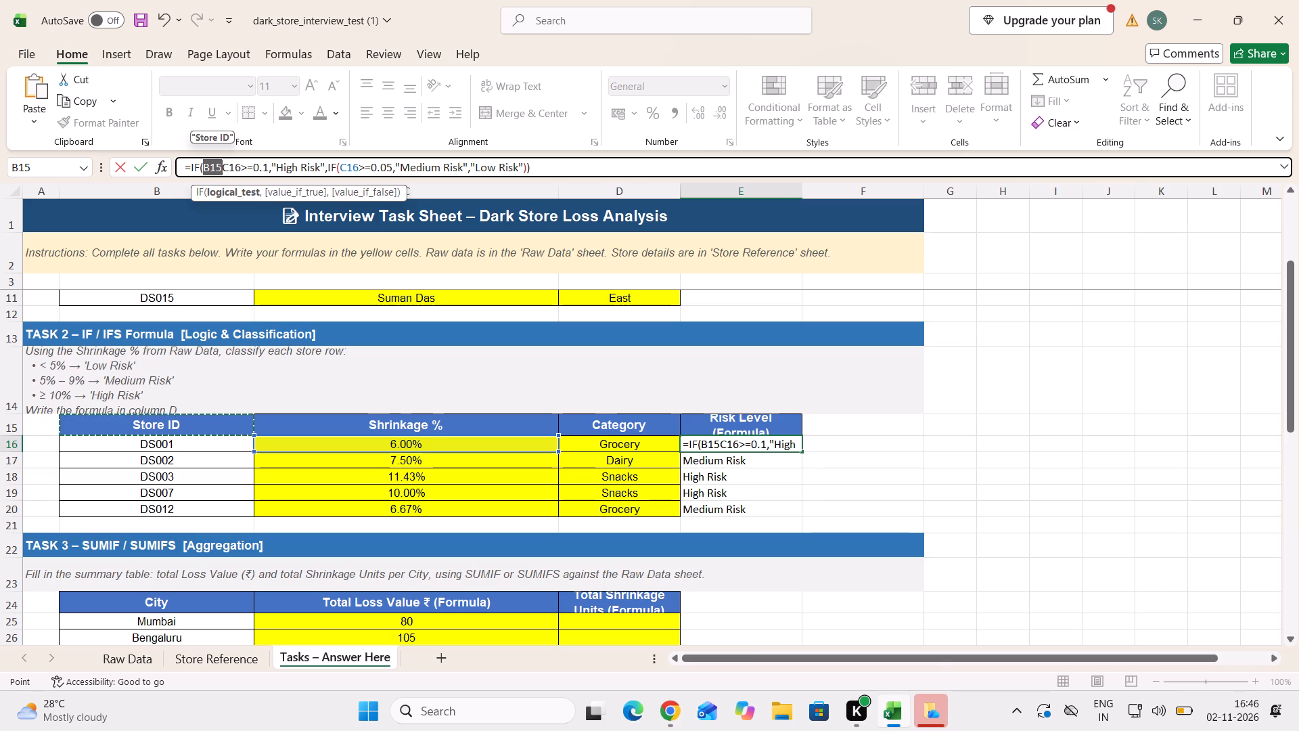
pyautogui.press('BackSpace')
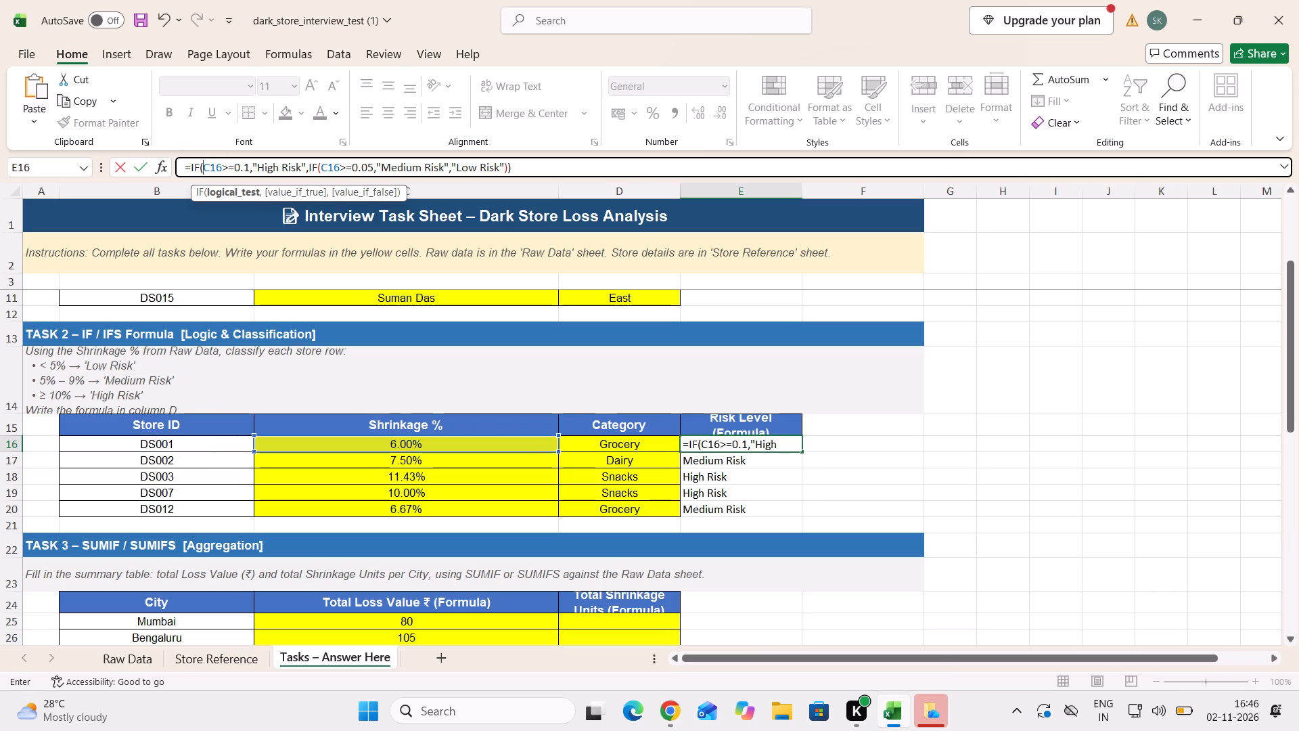
pyautogui.click(334, 166)
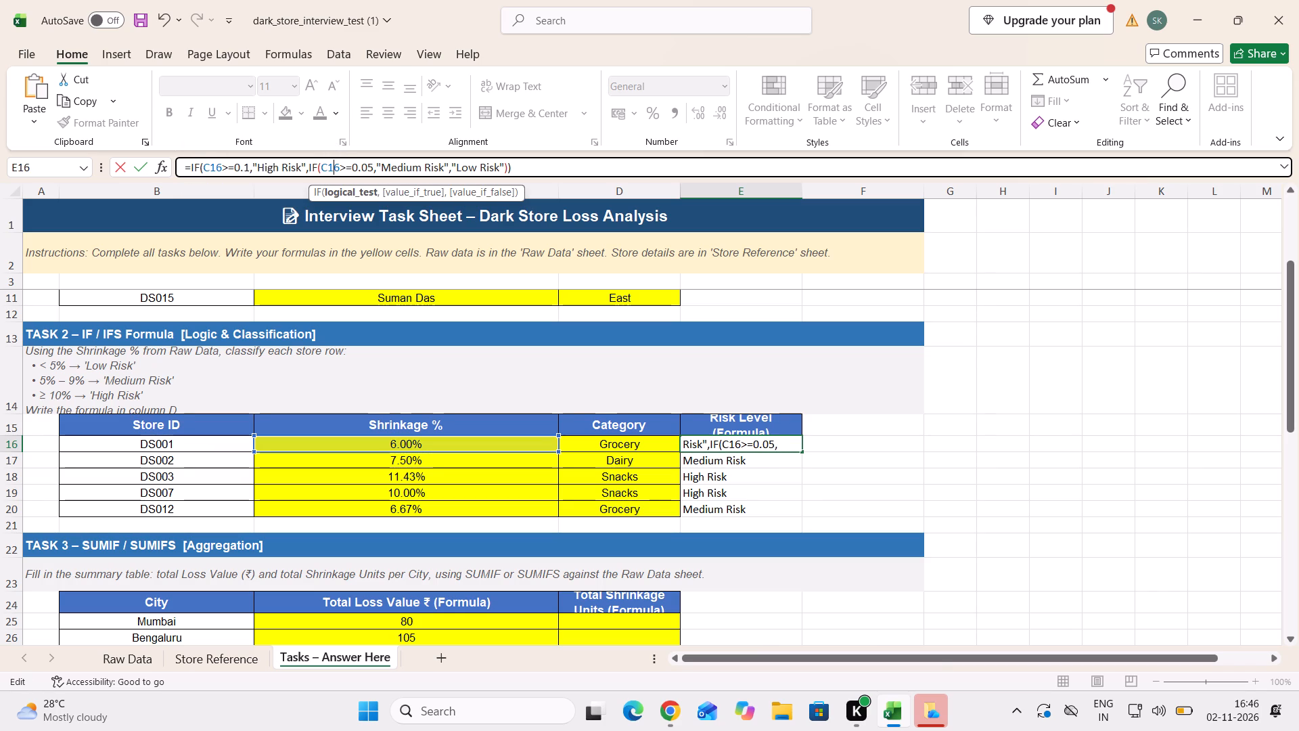
pyautogui.moveTo(339, 168); pyautogui.dragTo(322, 167)
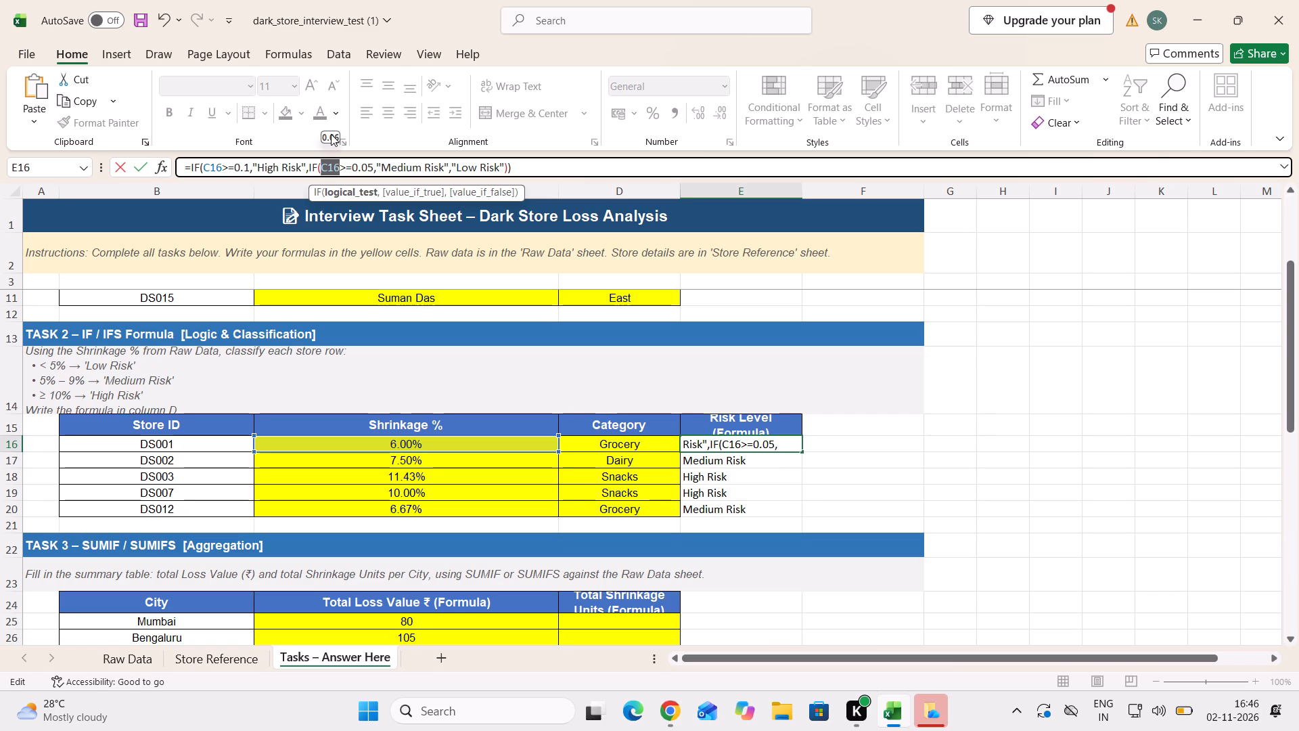
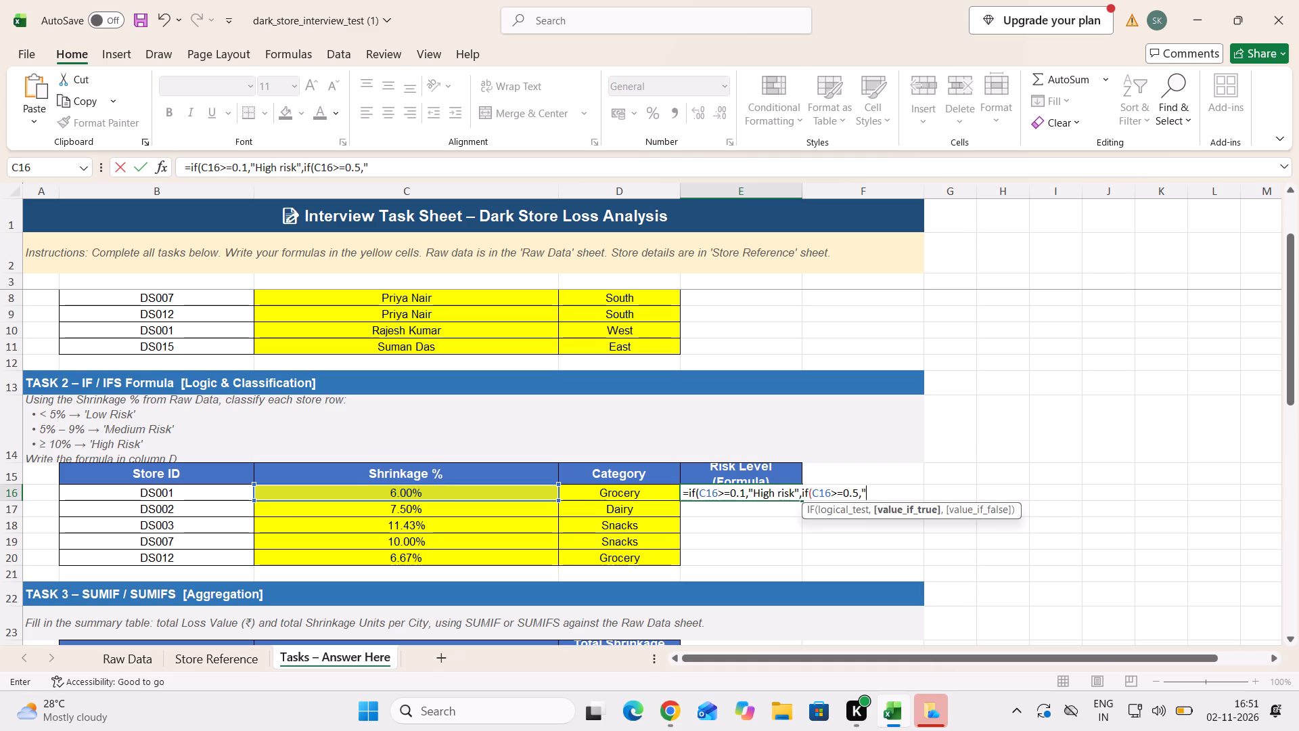
pyautogui.write('Low risk')
pyautogui.hotkey('shift', '"')
# Add Medium risk as the nested IF's value if false, declining the suggested formula correction.
pyautogui.write(',')
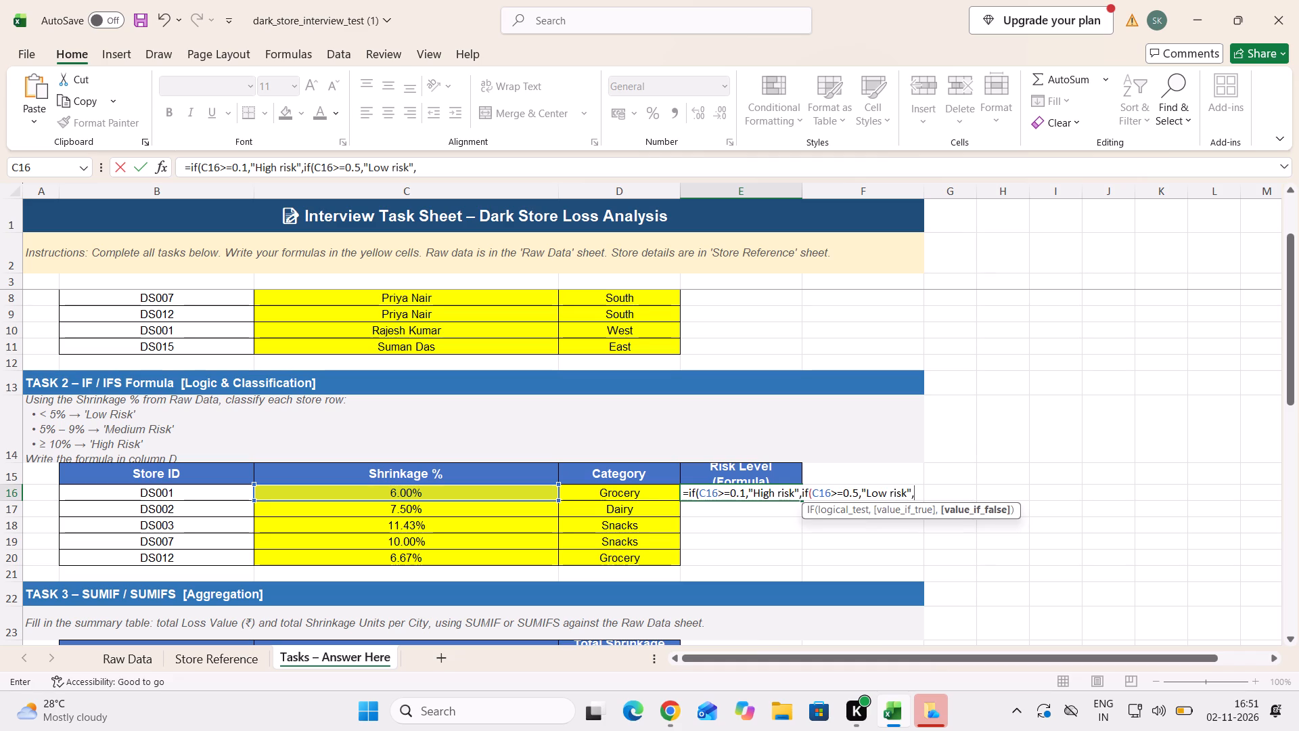
pyautogui.press('space')
pyautogui.write('hi')
pyautogui.press('BackSpace')
pyautogui.press('BackSpace')
pyautogui.press('BackSpace')
pyautogui.write('Medium')
pyautogui.press('space')
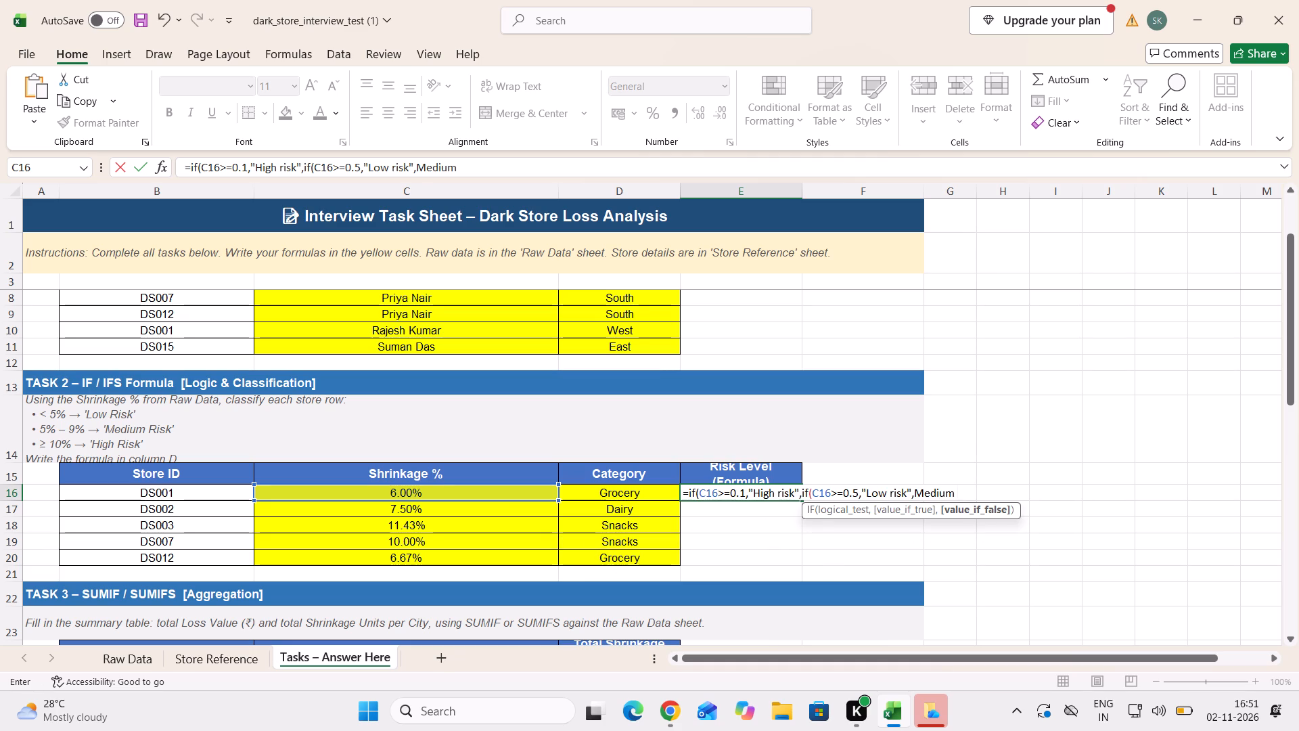
pyautogui.write('risk')
pyautogui.hotkey('shift', '"')
pyautogui.press('Left')
pyautogui.press('Left')
pyautogui.press('Left')
pyautogui.press('Left')
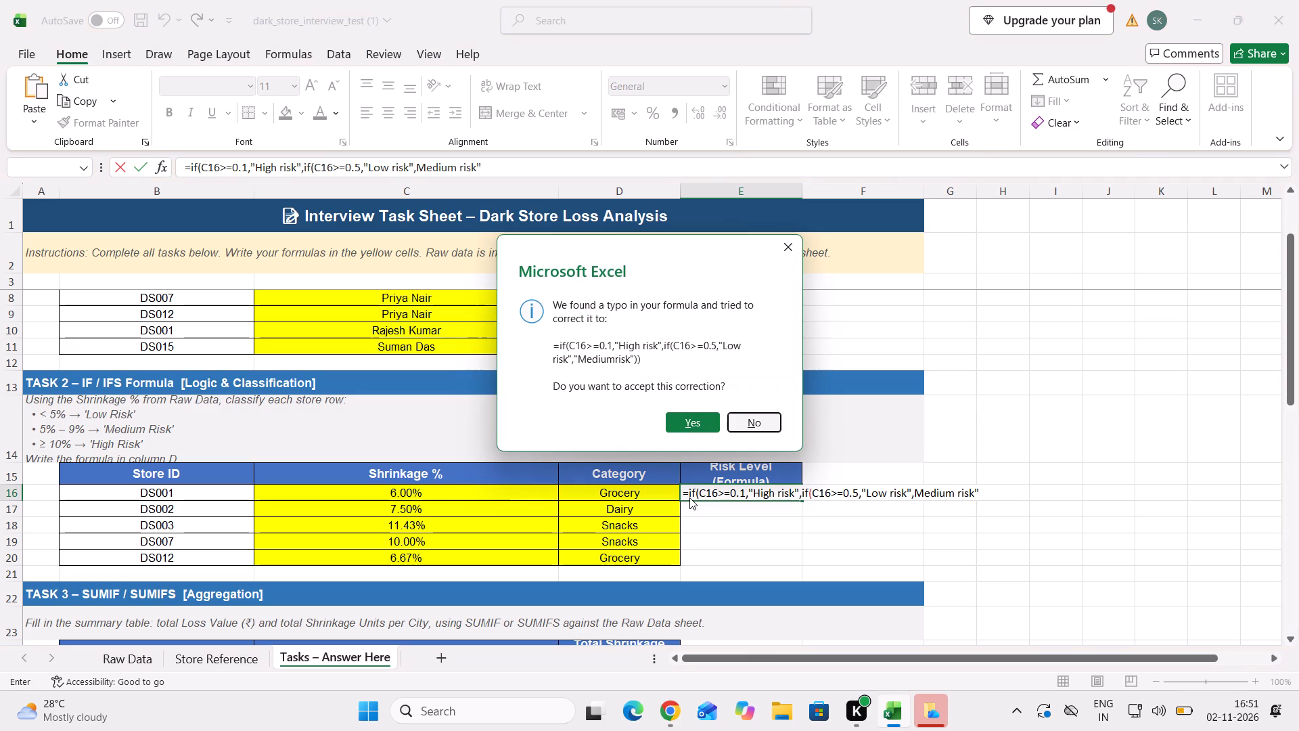
pyautogui.moveTo(794, 234); pyautogui.dragTo(791, 242)
pyautogui.click(791, 242)
pyautogui.moveTo(793, 239); pyautogui.dragTo(786, 247)
pyautogui.click(786, 247)
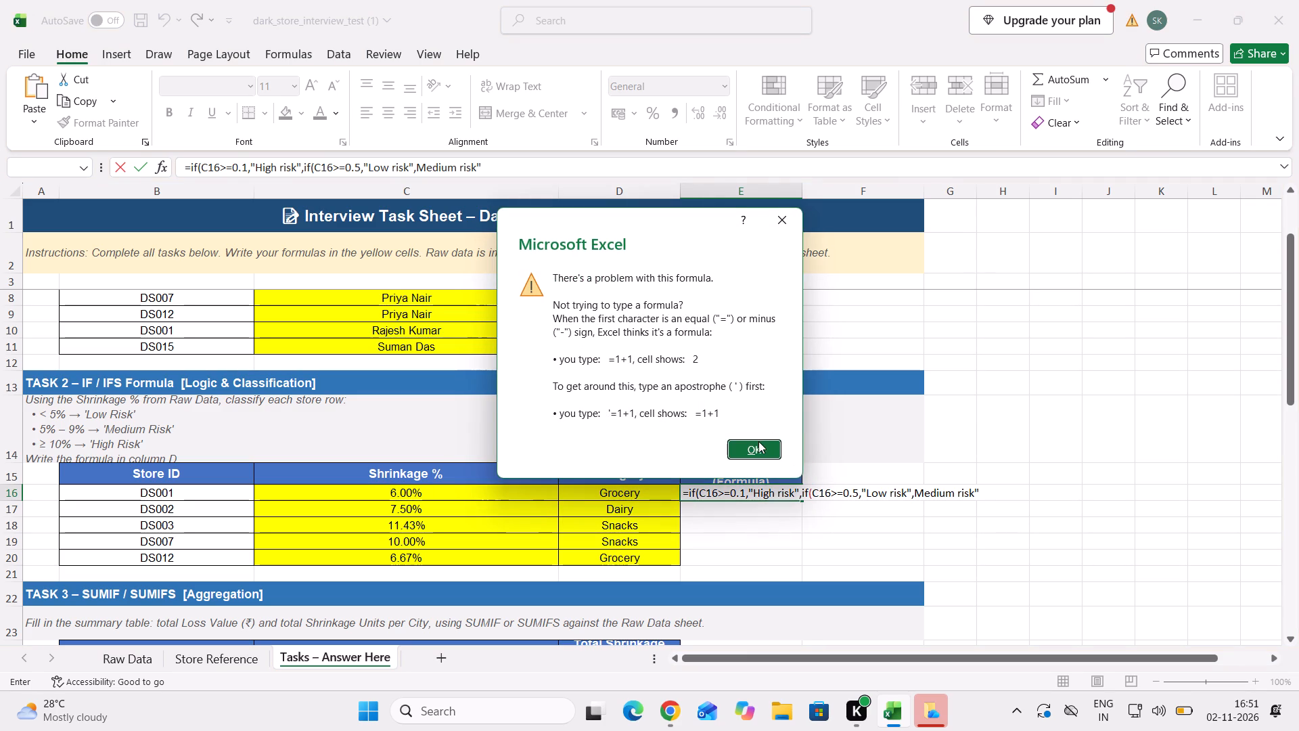
pyautogui.click(758, 441)
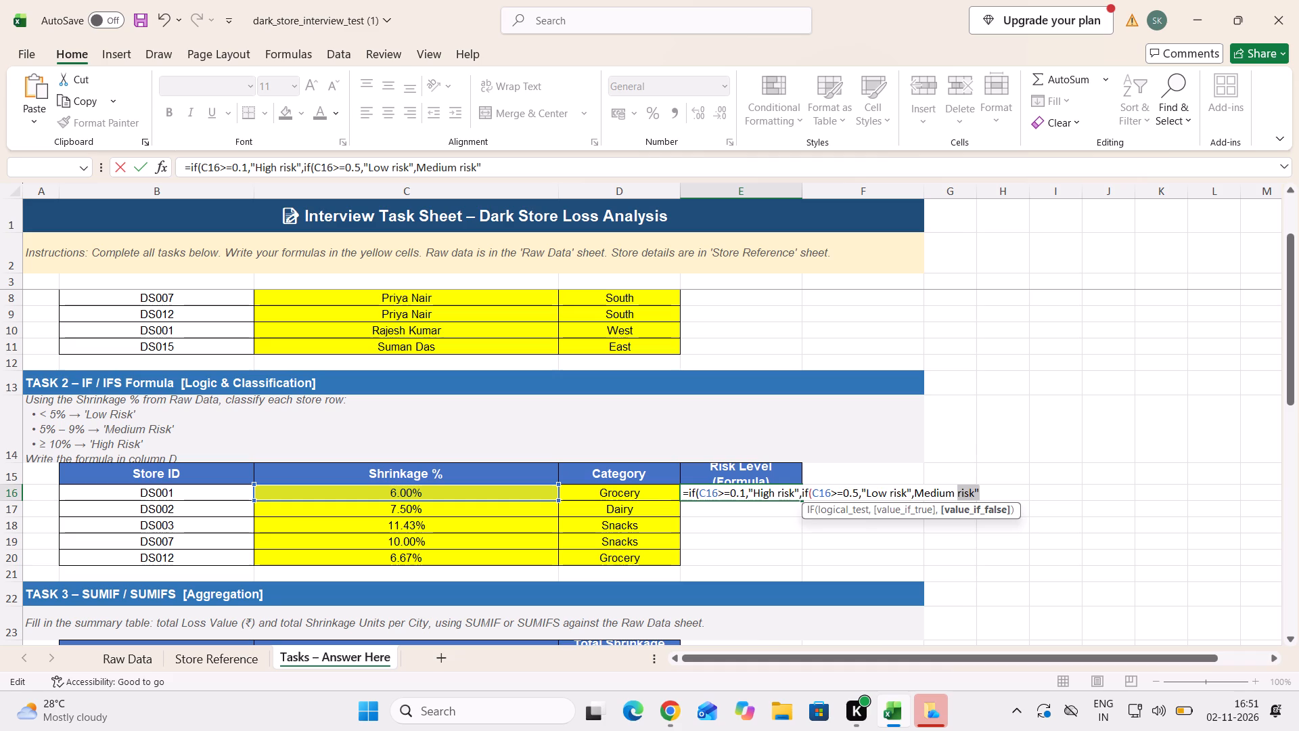
# Add the opening quotation mark before Medium risk, close both IF functions and enter the formula in E16.
pyautogui.click(932, 487)
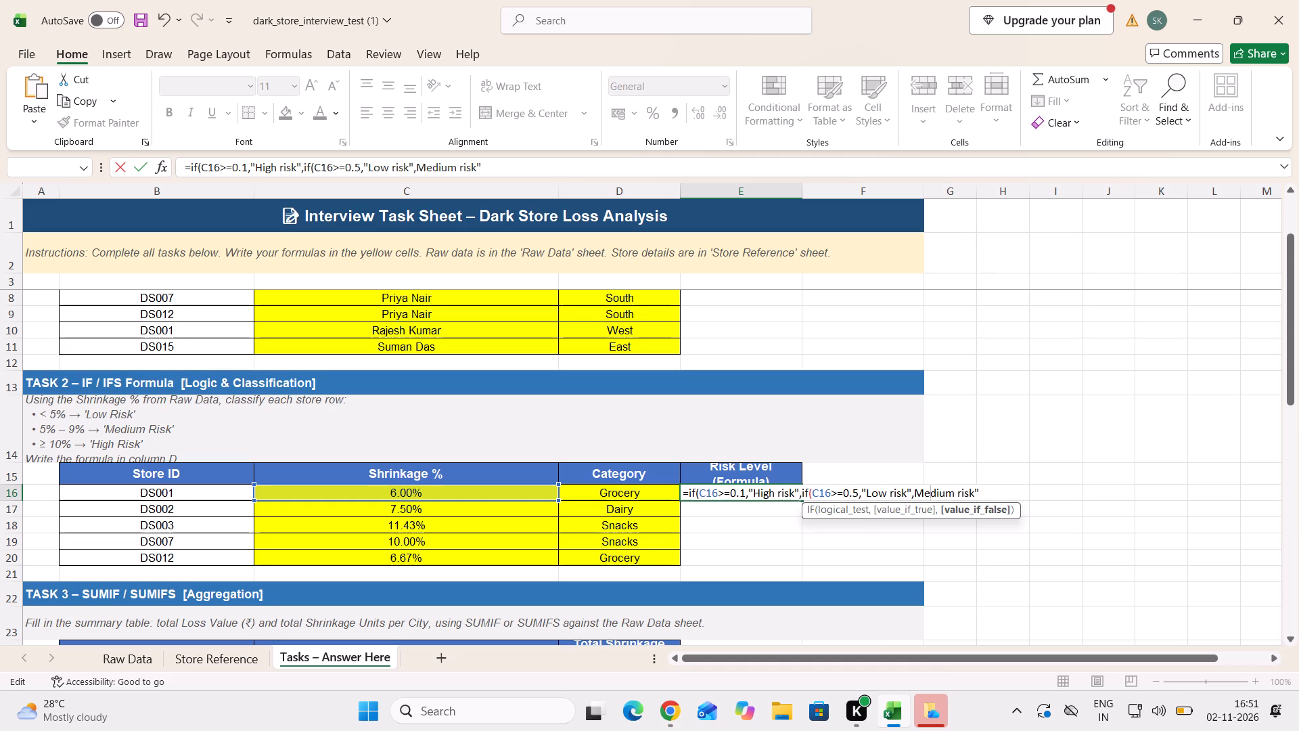
pyautogui.press('Left')
pyautogui.press('Left')
pyautogui.press('Left')
pyautogui.press('Right')
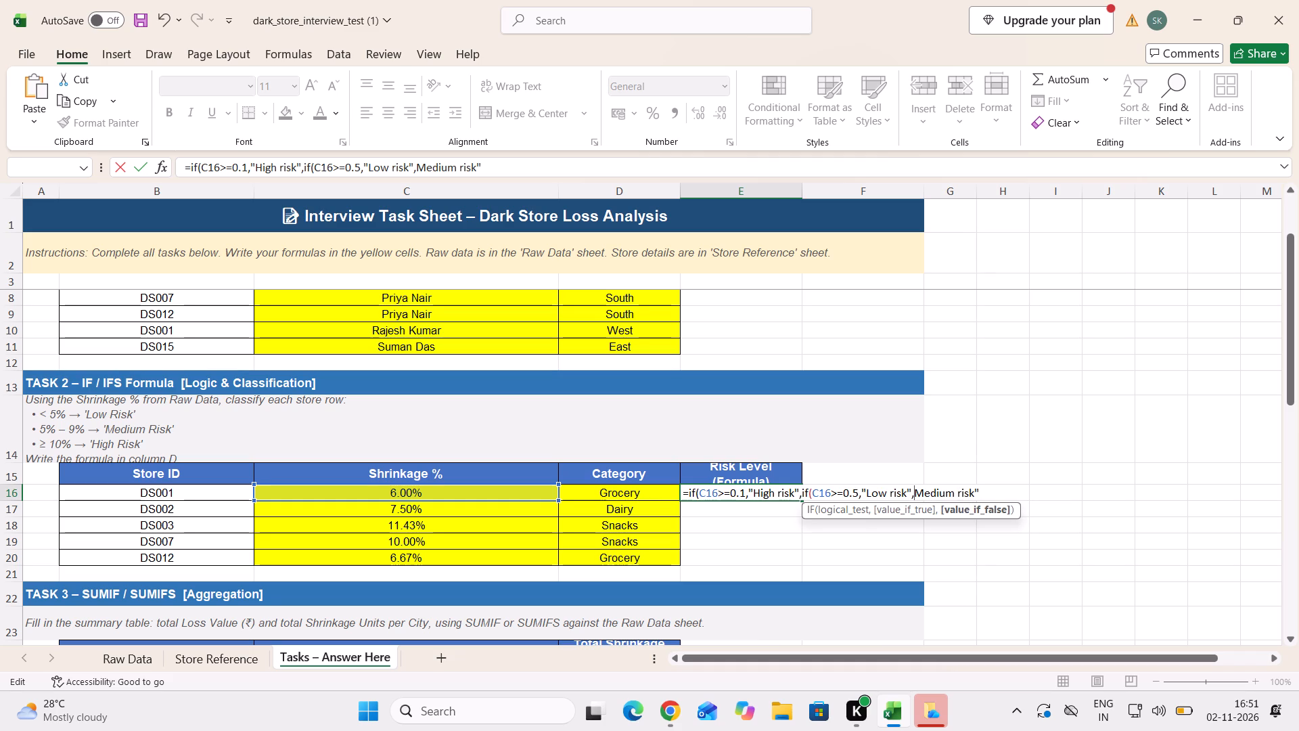
pyautogui.press('Left')
pyautogui.press('Right')
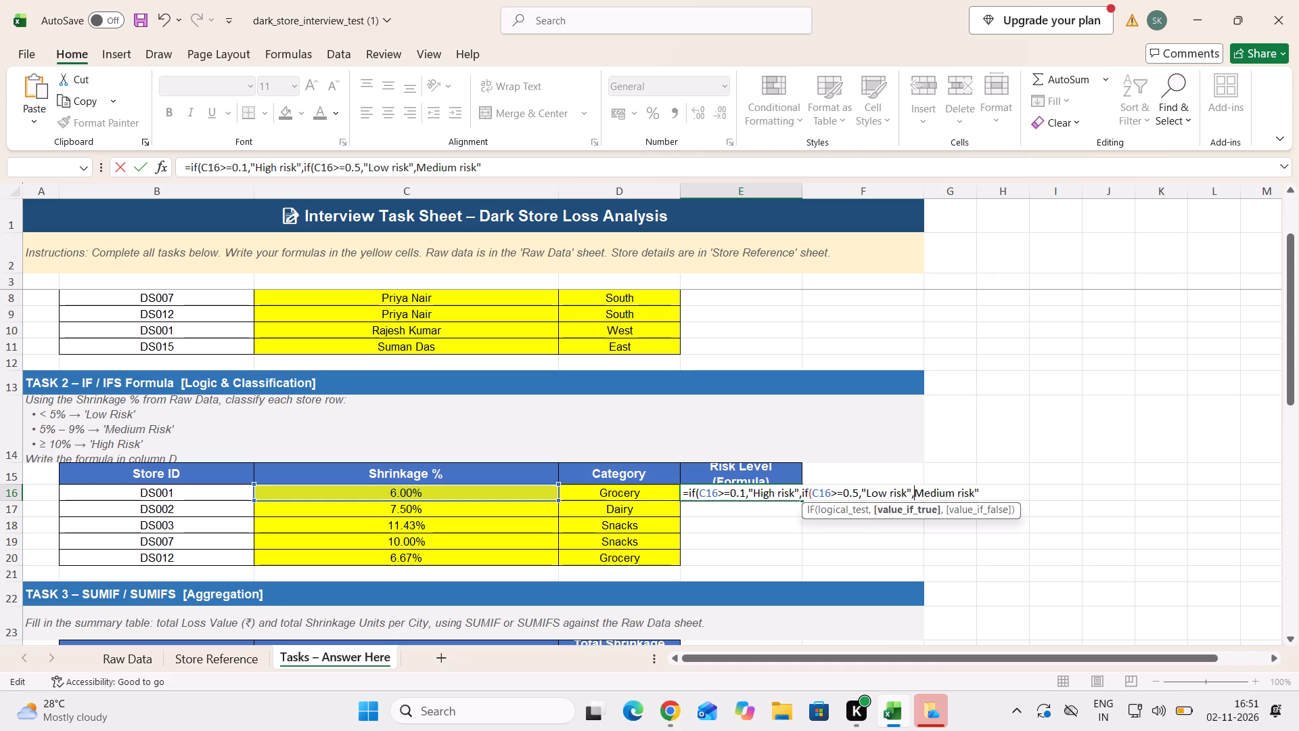
pyautogui.hotkey('shift', '"')
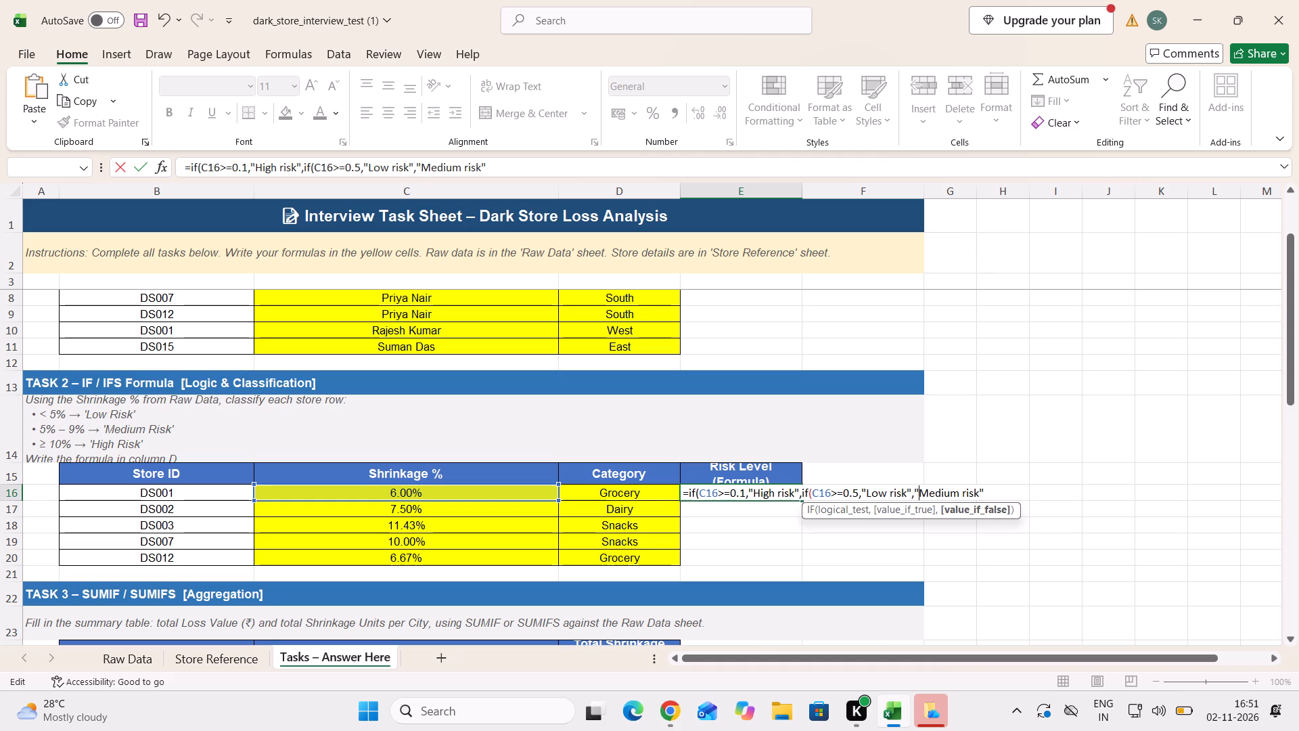
pyautogui.click(990, 495)
pyautogui.write('))')
pyautogui.press('Return')
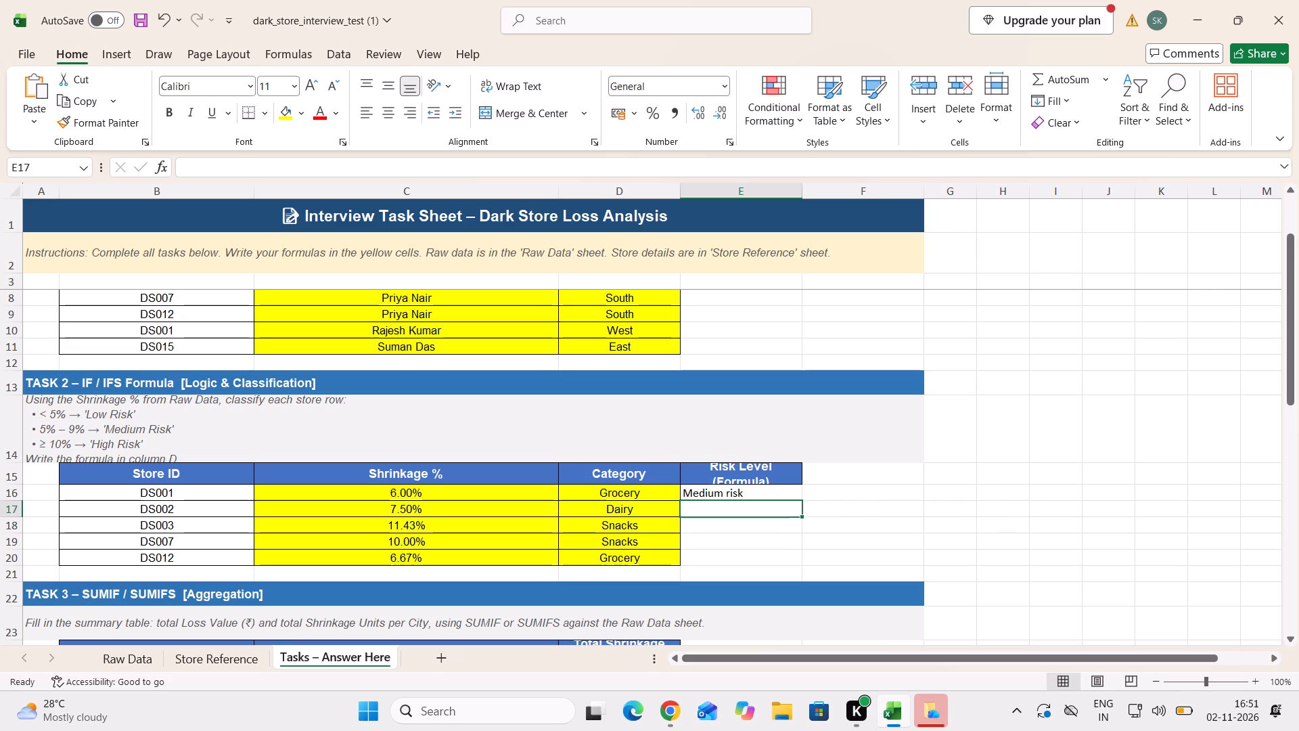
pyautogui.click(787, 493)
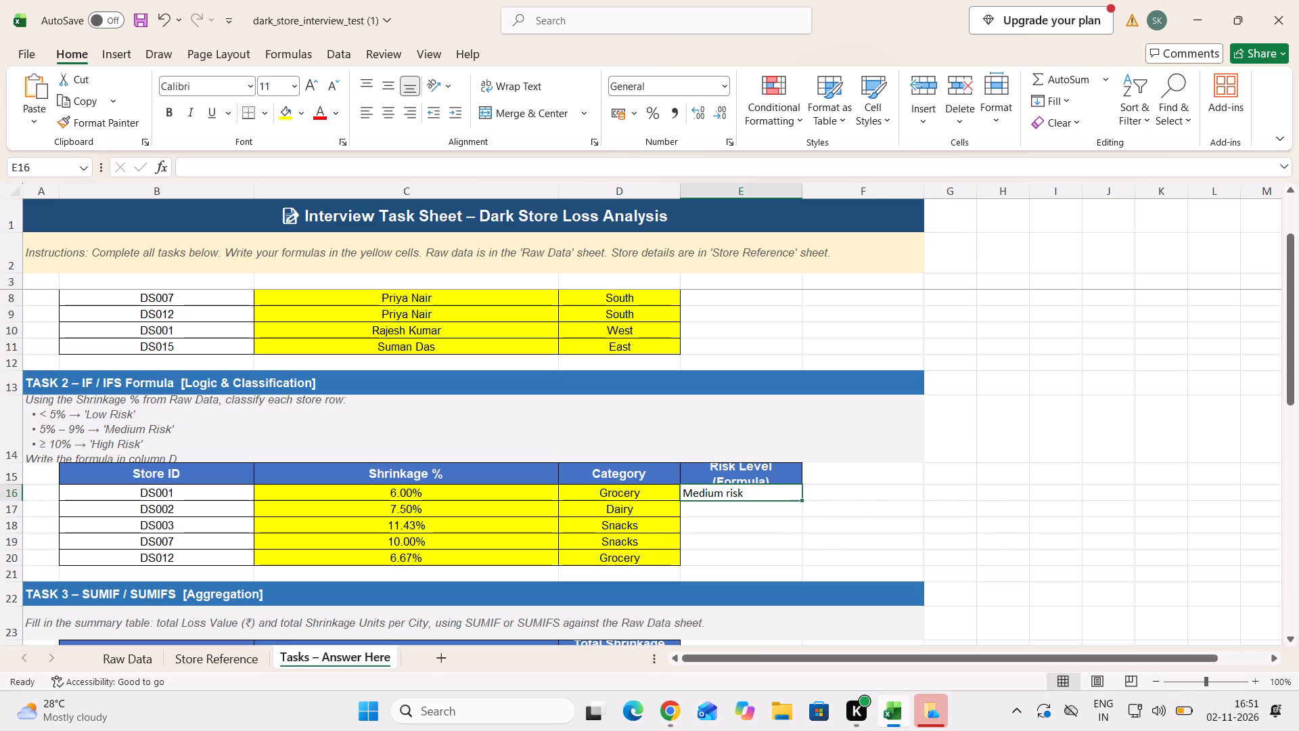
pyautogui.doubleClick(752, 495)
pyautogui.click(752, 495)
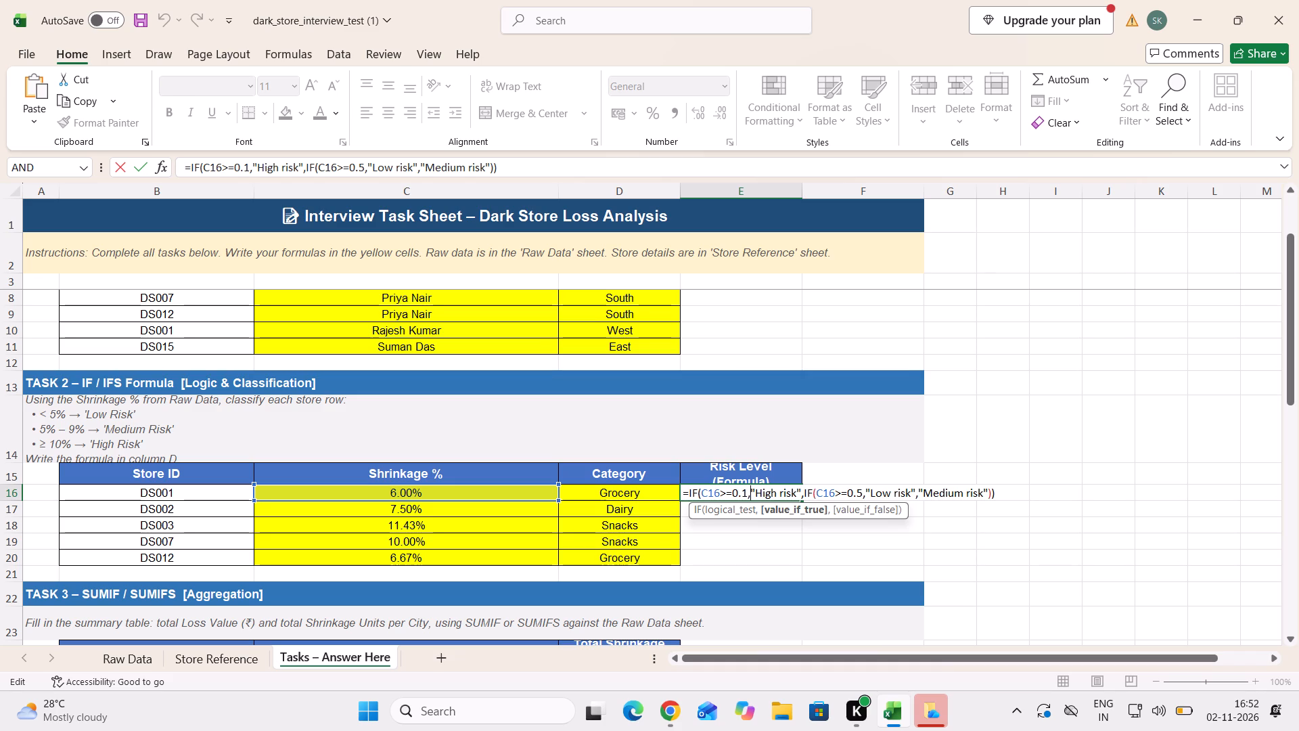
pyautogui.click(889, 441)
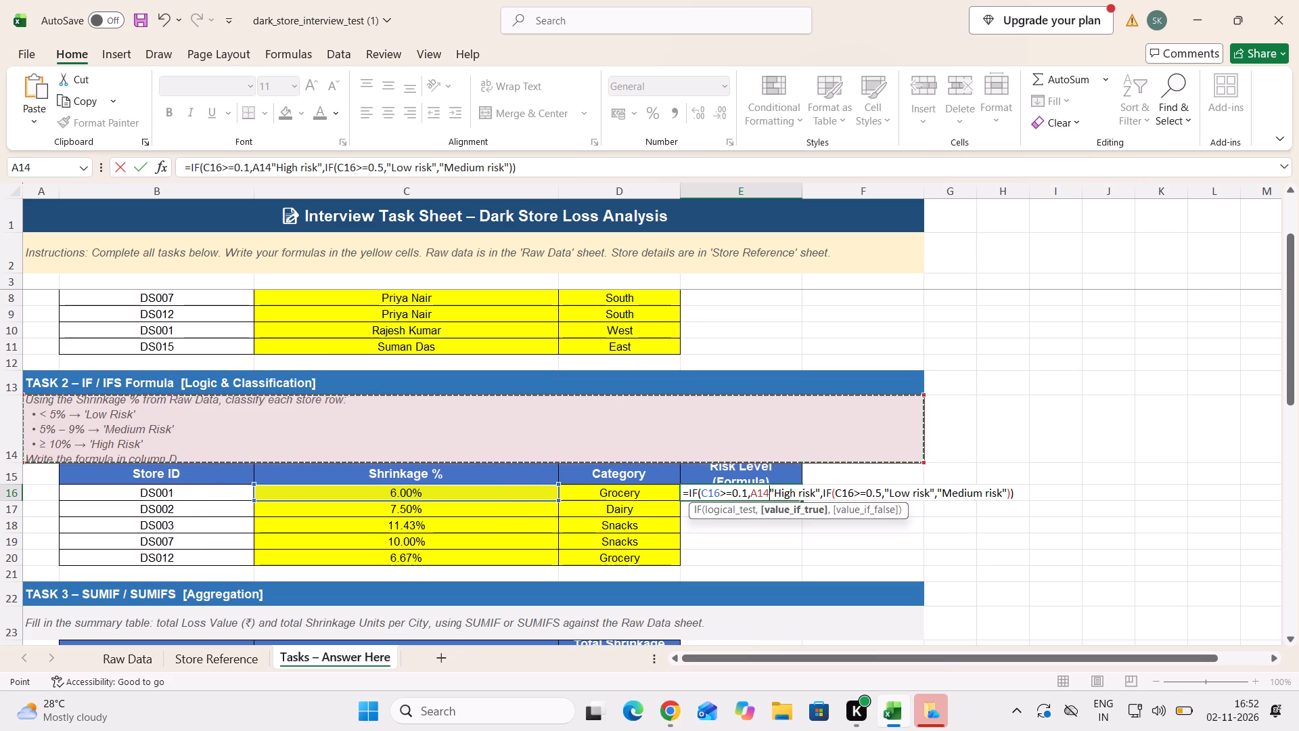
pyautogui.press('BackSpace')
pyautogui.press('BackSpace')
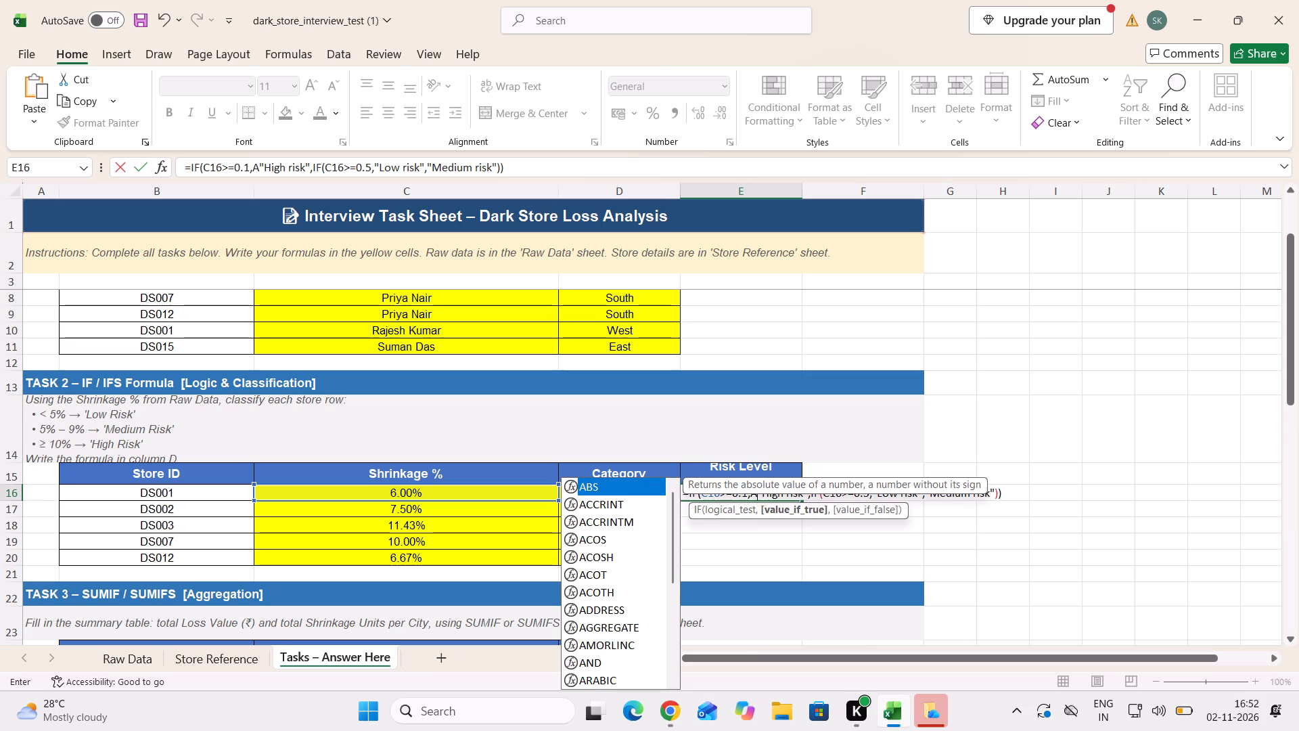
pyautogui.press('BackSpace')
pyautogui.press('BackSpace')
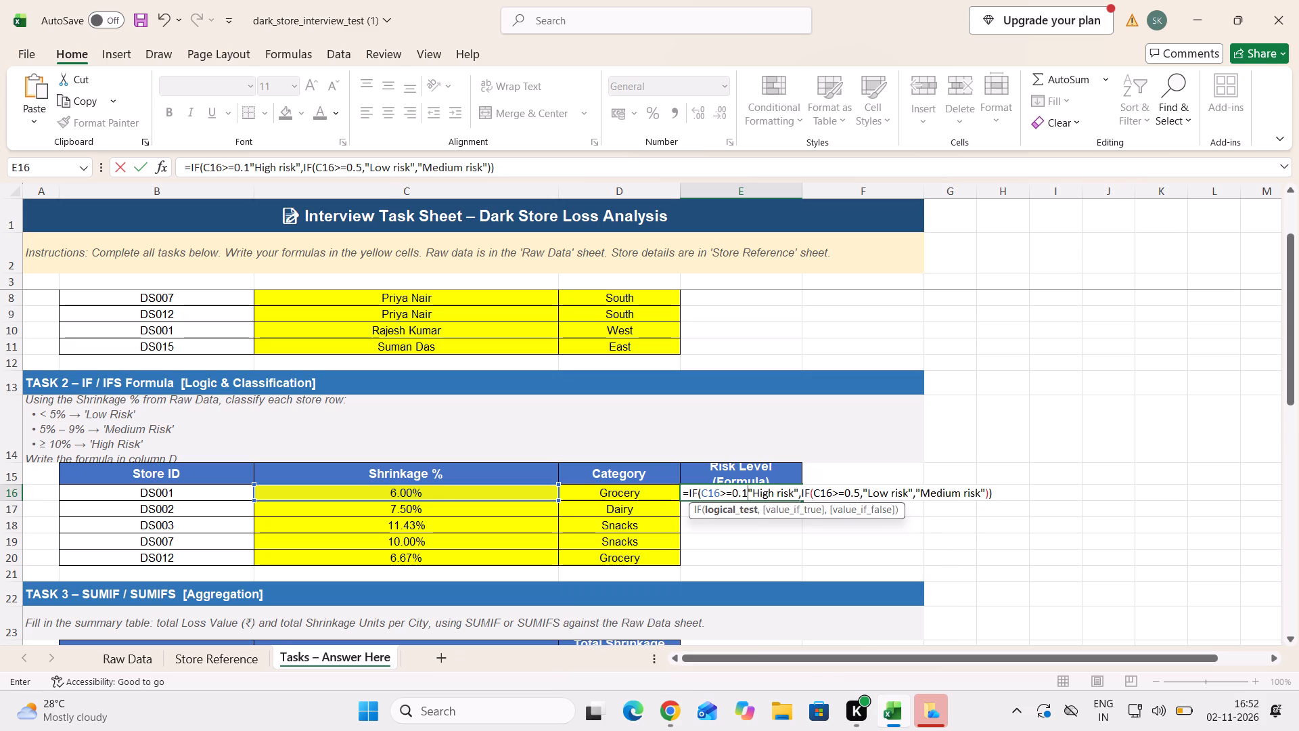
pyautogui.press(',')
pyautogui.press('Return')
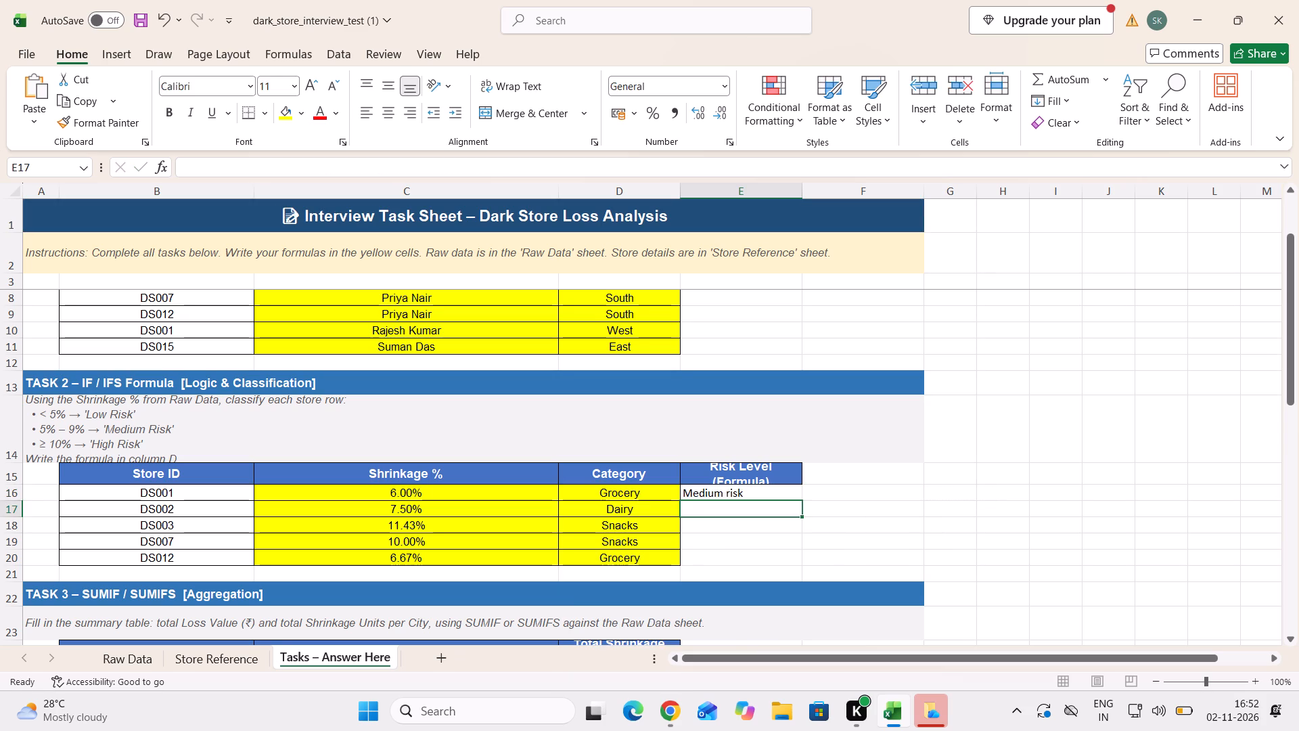
# Fill the Risk Level formula from E16 down through E20 for the remaining stores.
pyautogui.click(793, 493)
pyautogui.click(732, 501)
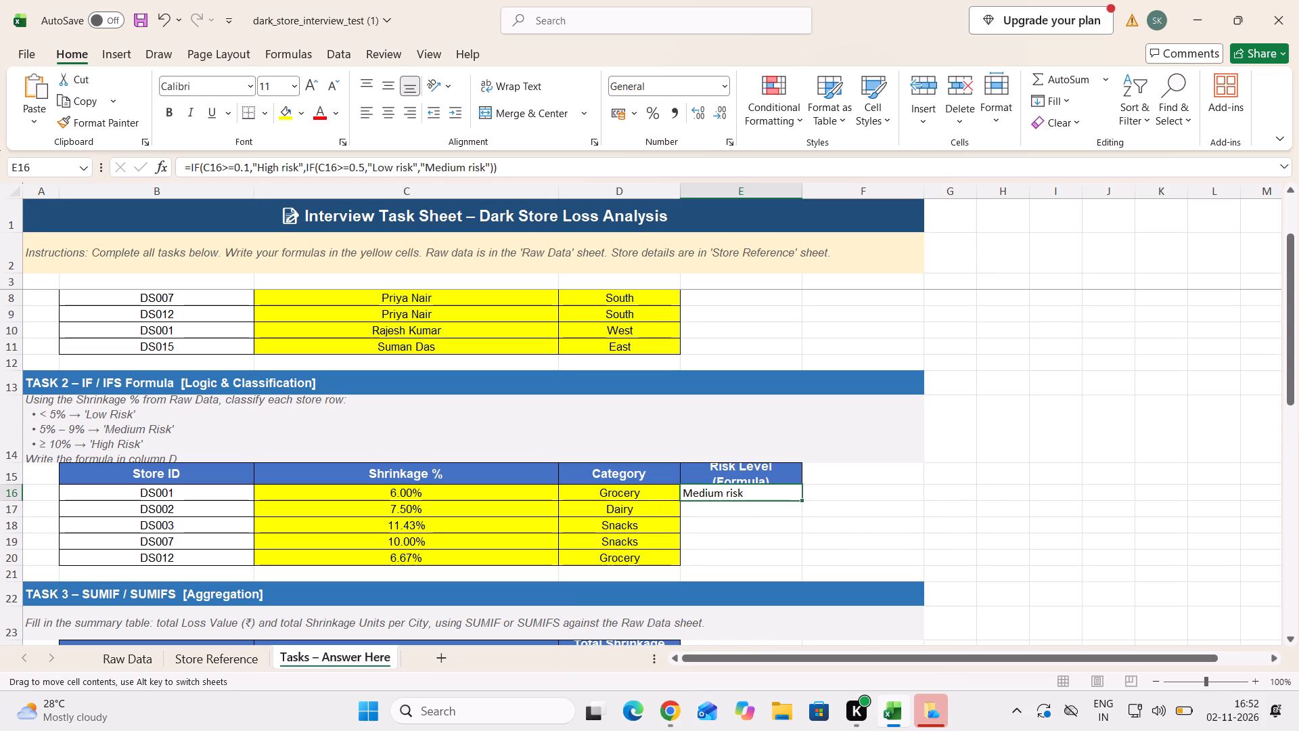
pyautogui.click(737, 500)
pyautogui.click(737, 500)
pyautogui.click(737, 497)
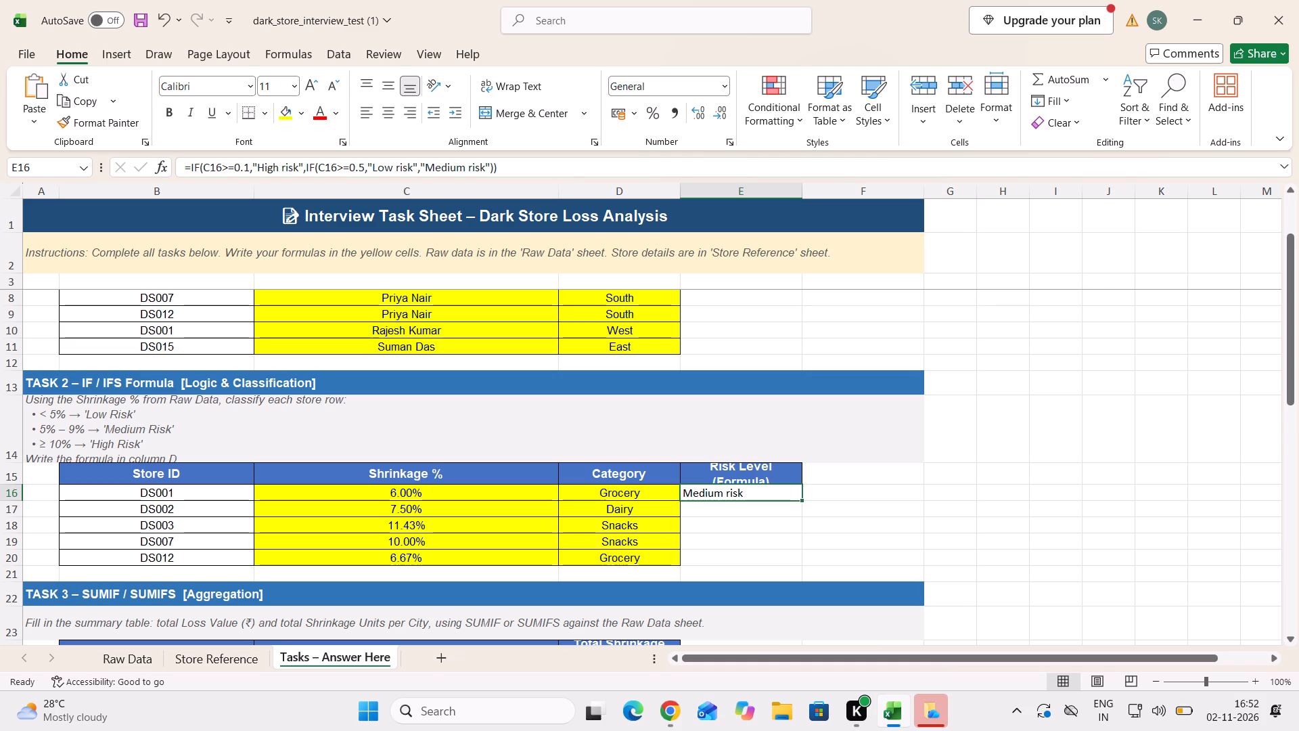
pyautogui.click(782, 491)
pyautogui.moveTo(802, 500); pyautogui.dragTo(796, 560)
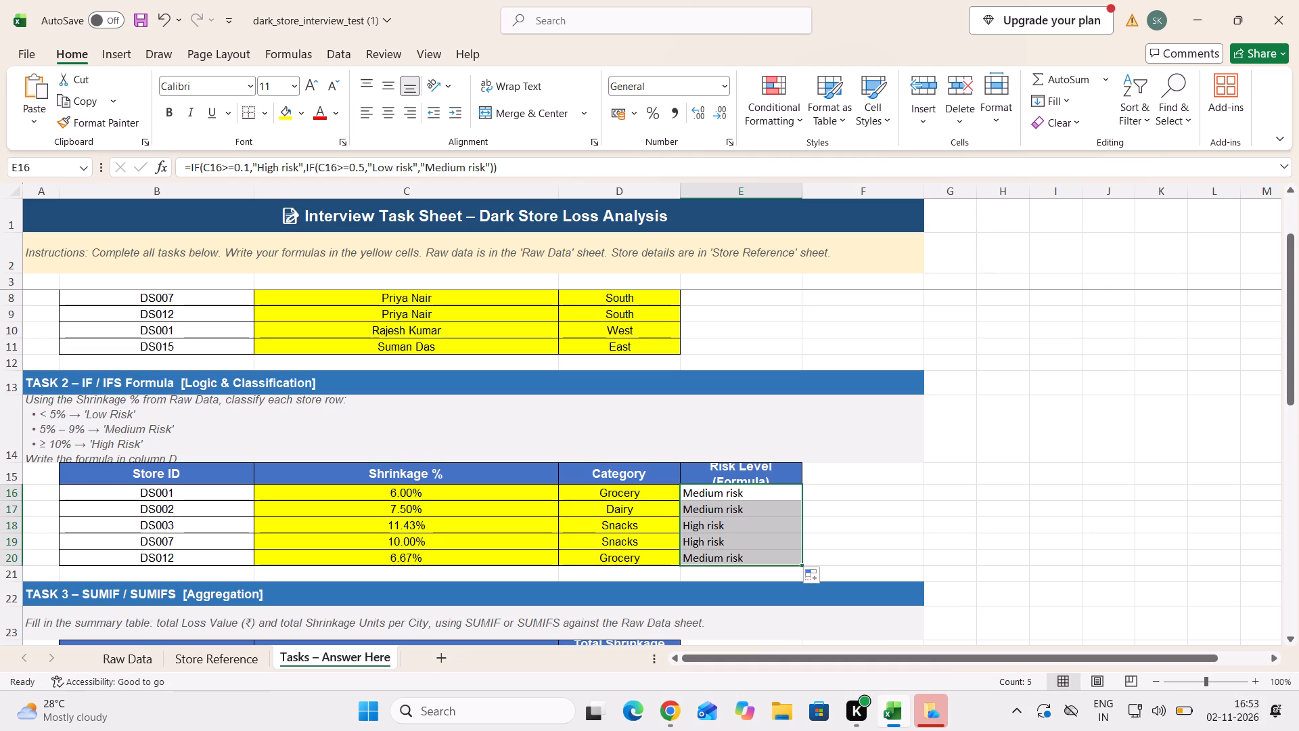
# Begin a SUMIF formula in D25 for Mumbai's Total Shrinkage Units in the Task 3 table.
pyautogui.scroll(-2, 672, 546)
pyautogui.scroll(1, 672, 546)
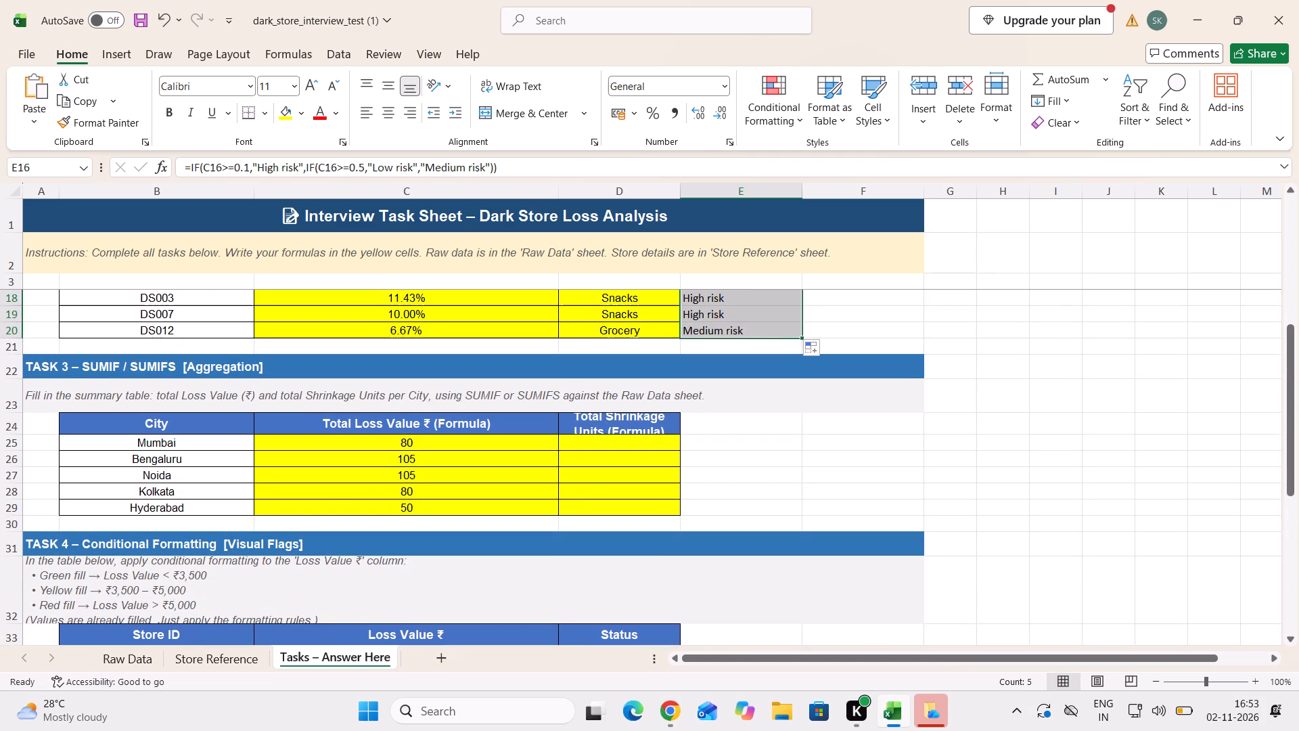
pyautogui.click(608, 438)
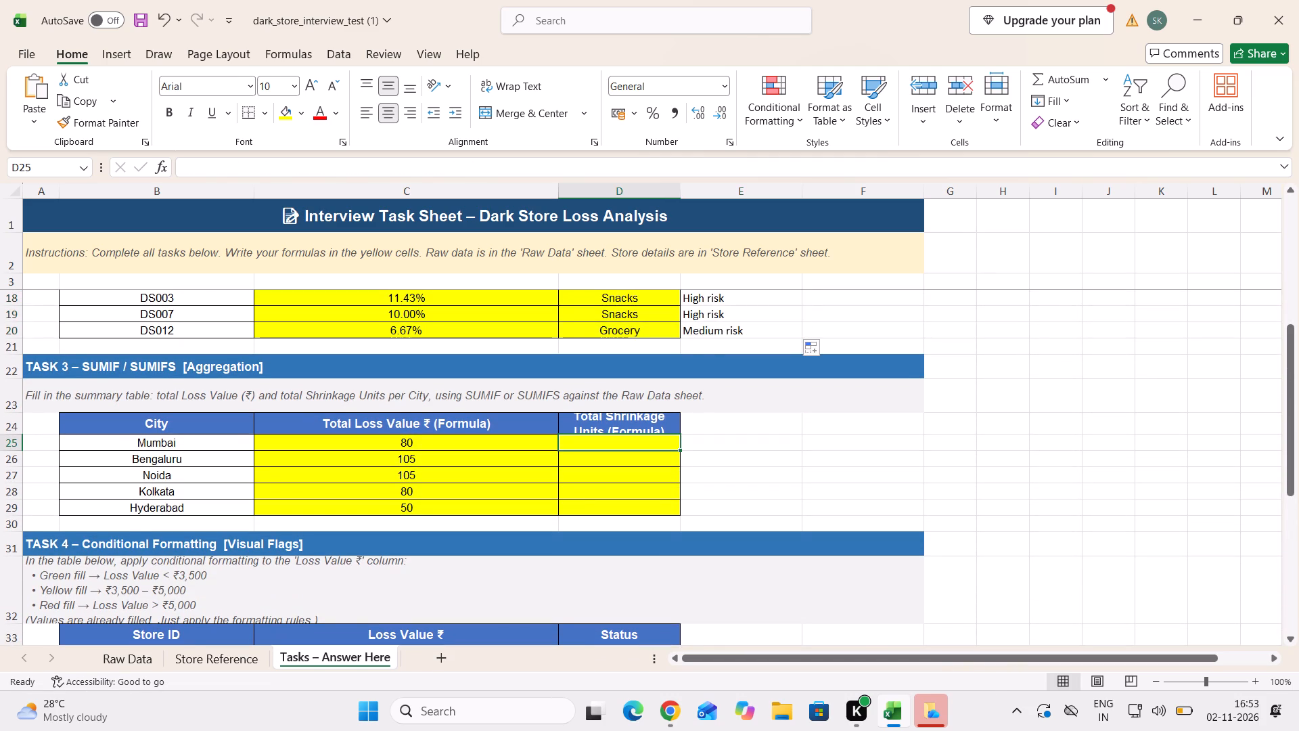
pyautogui.press('=')
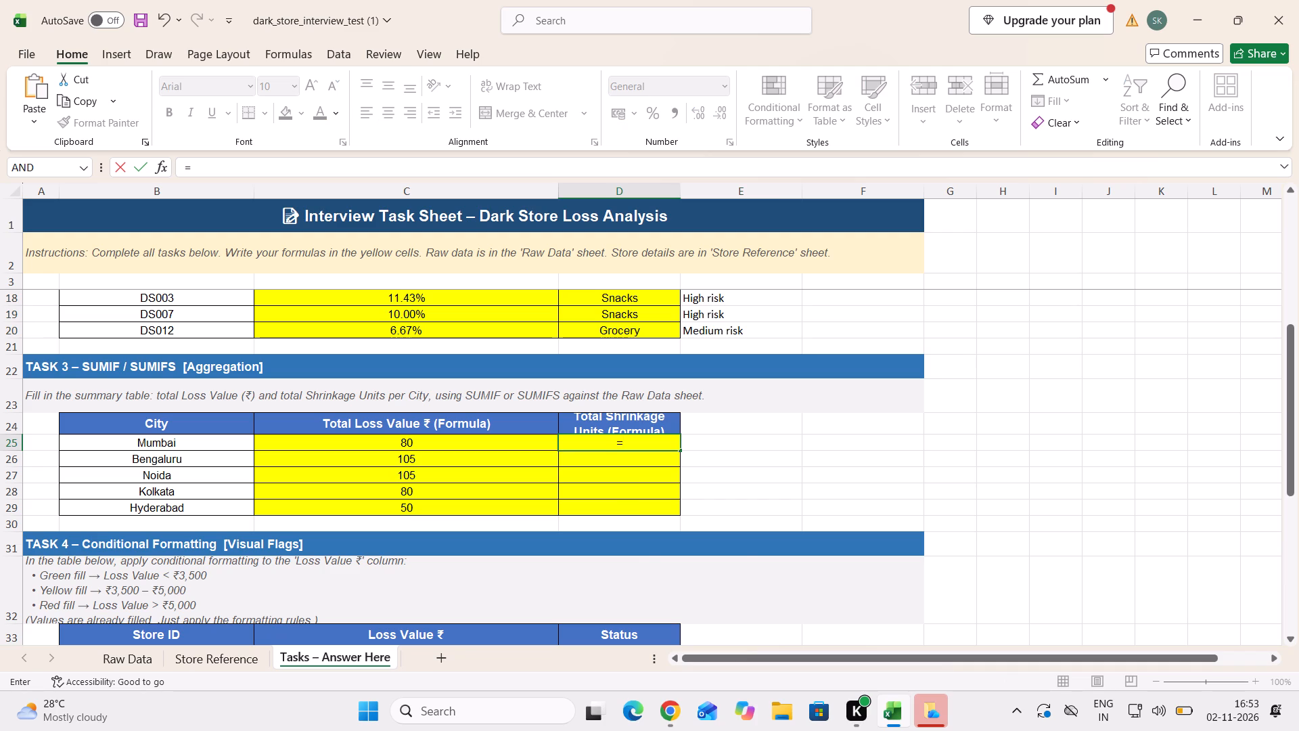
pyautogui.write('sum')
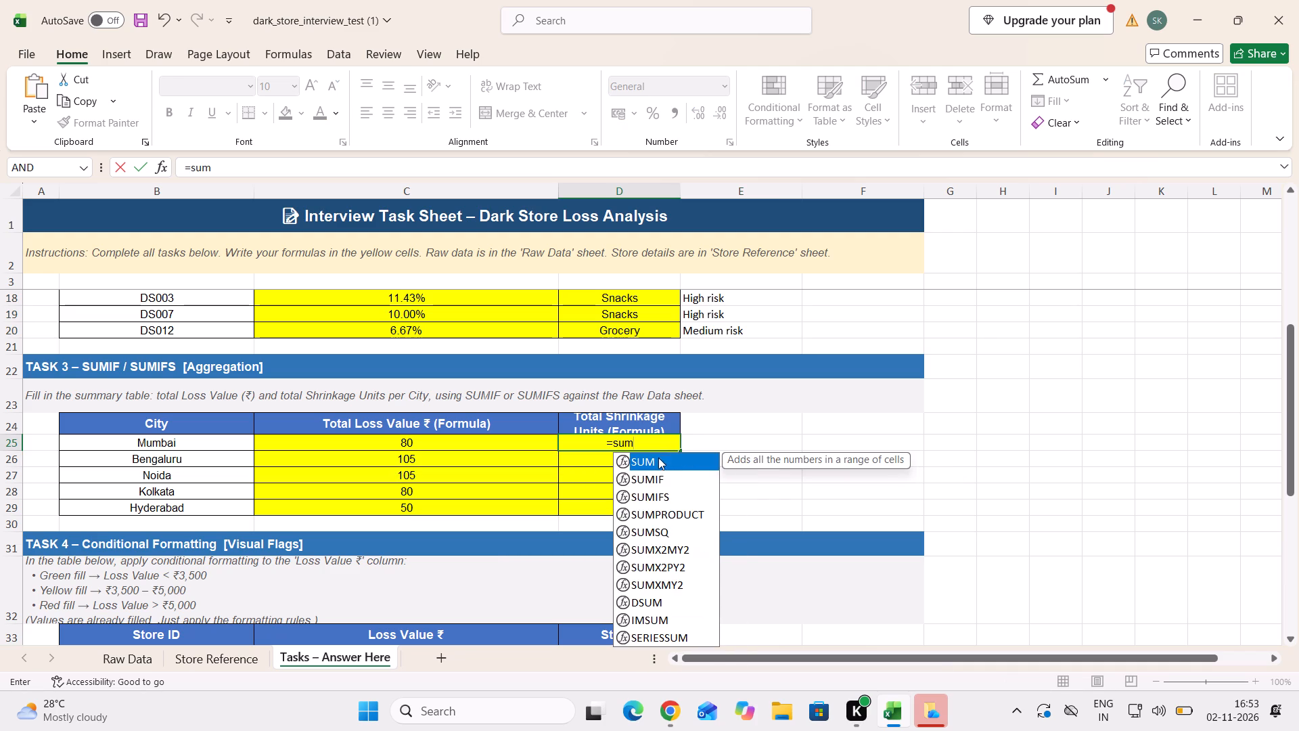
pyautogui.moveTo(669, 466); pyautogui.dragTo(667, 481)
pyautogui.click(667, 481)
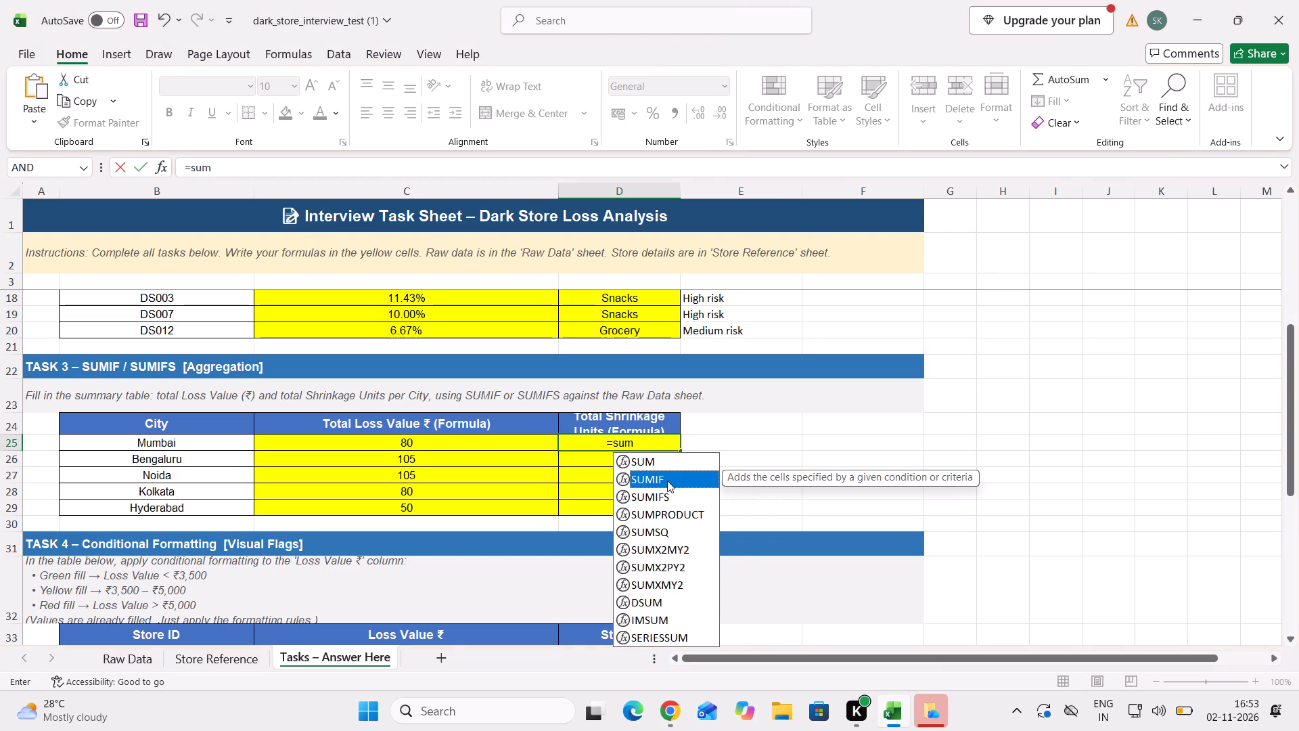
pyautogui.click(667, 481)
pyautogui.click(667, 481)
pyautogui.click(667, 481)
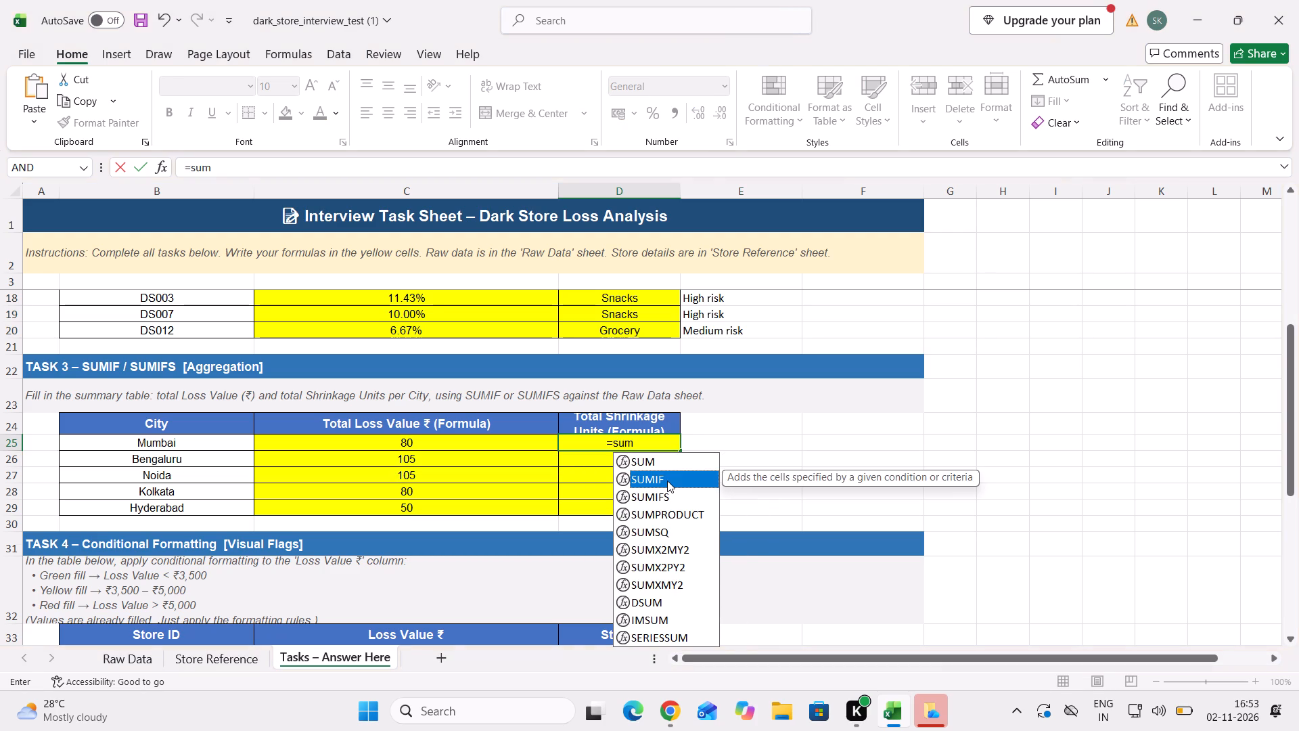
pyautogui.rightClick(667, 481)
pyautogui.doubleClick(667, 481)
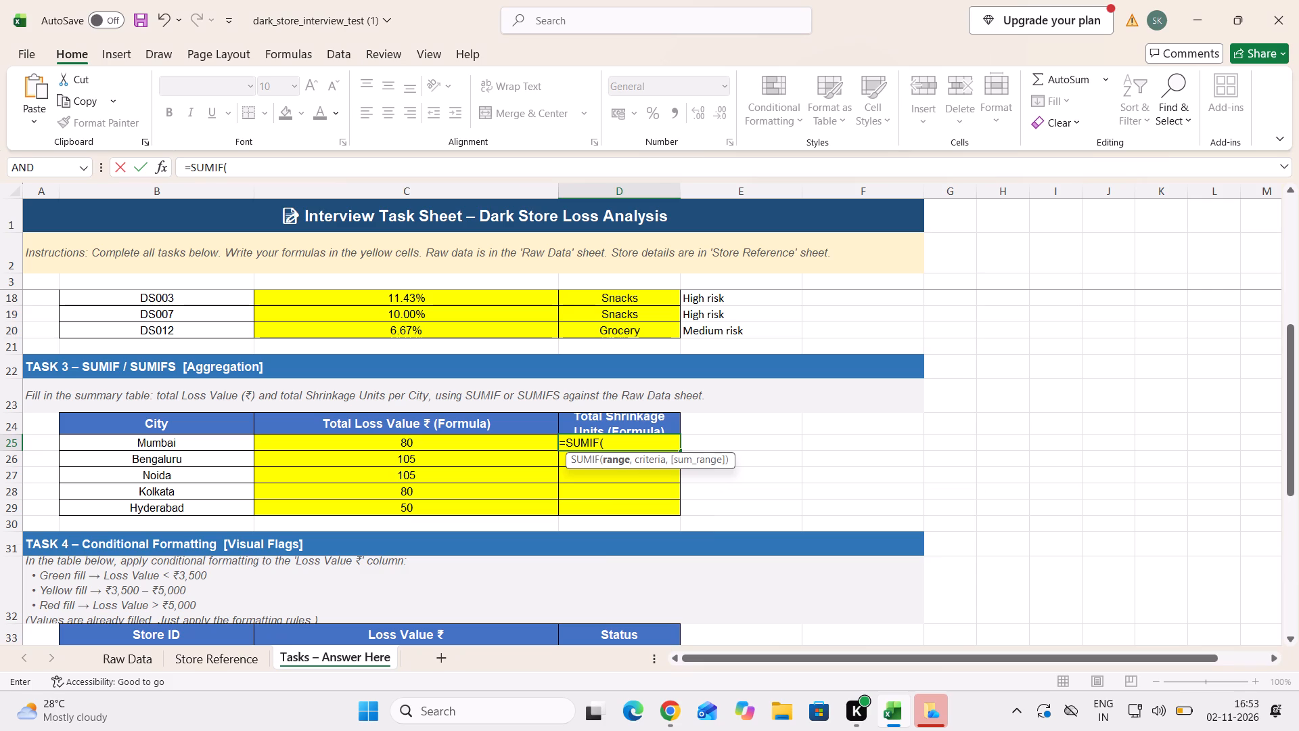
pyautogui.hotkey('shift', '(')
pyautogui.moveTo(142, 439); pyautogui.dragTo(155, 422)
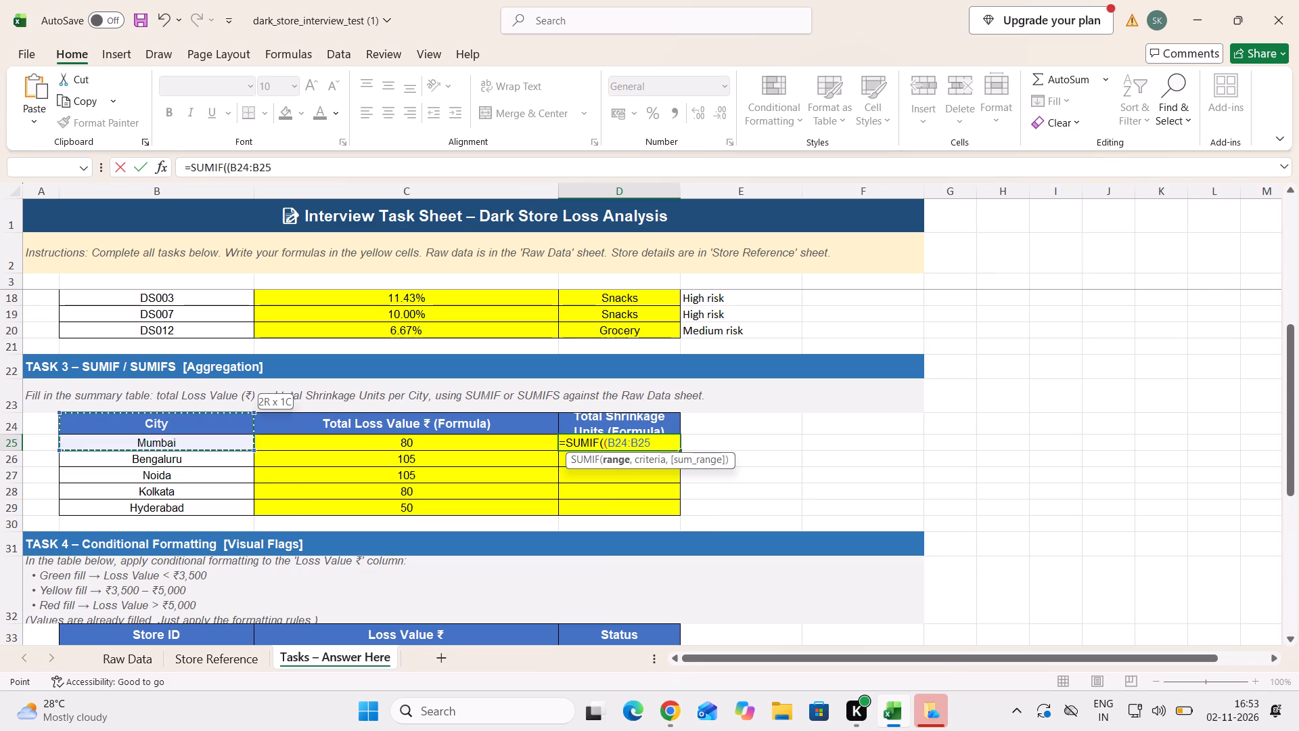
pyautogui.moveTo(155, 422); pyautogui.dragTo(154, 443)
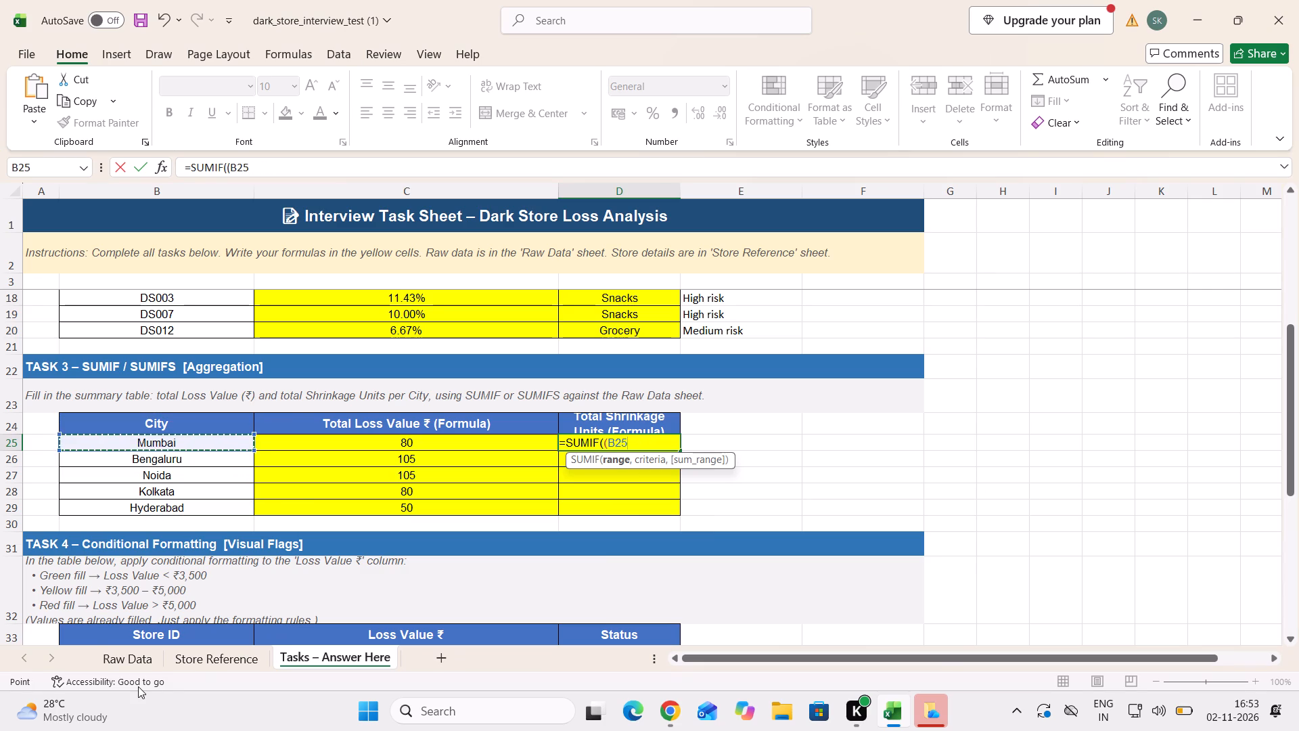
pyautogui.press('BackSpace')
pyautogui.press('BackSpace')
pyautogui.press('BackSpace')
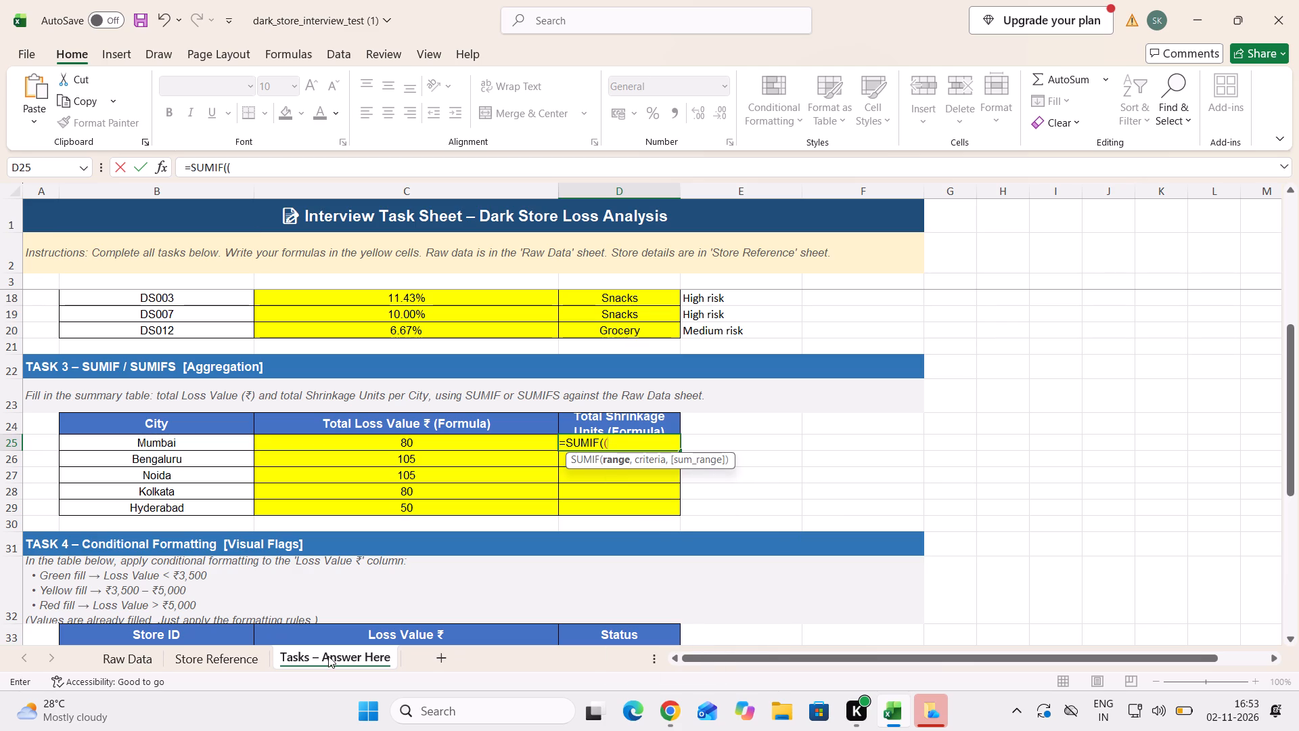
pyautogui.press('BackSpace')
# Set the SUMIF range to the City cells C3:C17 on the Raw Data sheet.
pyautogui.click(133, 663)
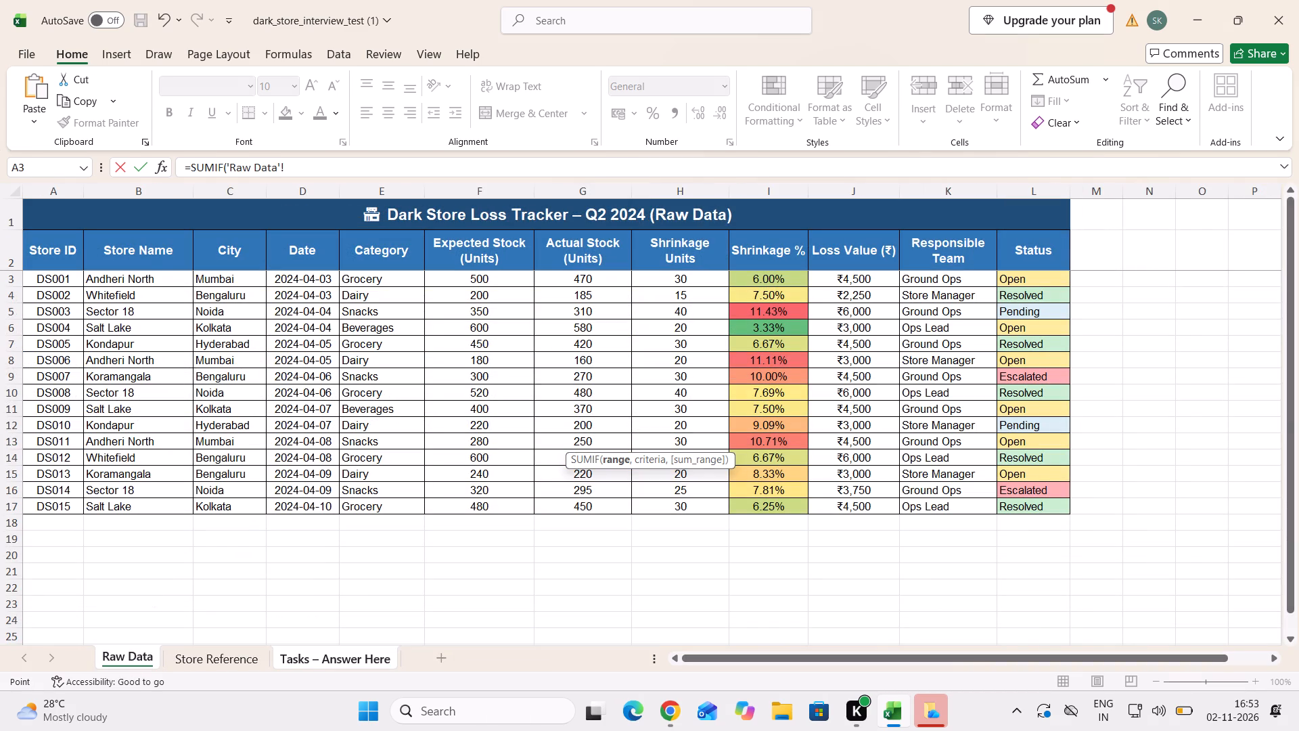
pyautogui.moveTo(143, 278); pyautogui.dragTo(149, 282)
pyautogui.click(208, 273)
pyautogui.moveTo(211, 277); pyautogui.dragTo(234, 424)
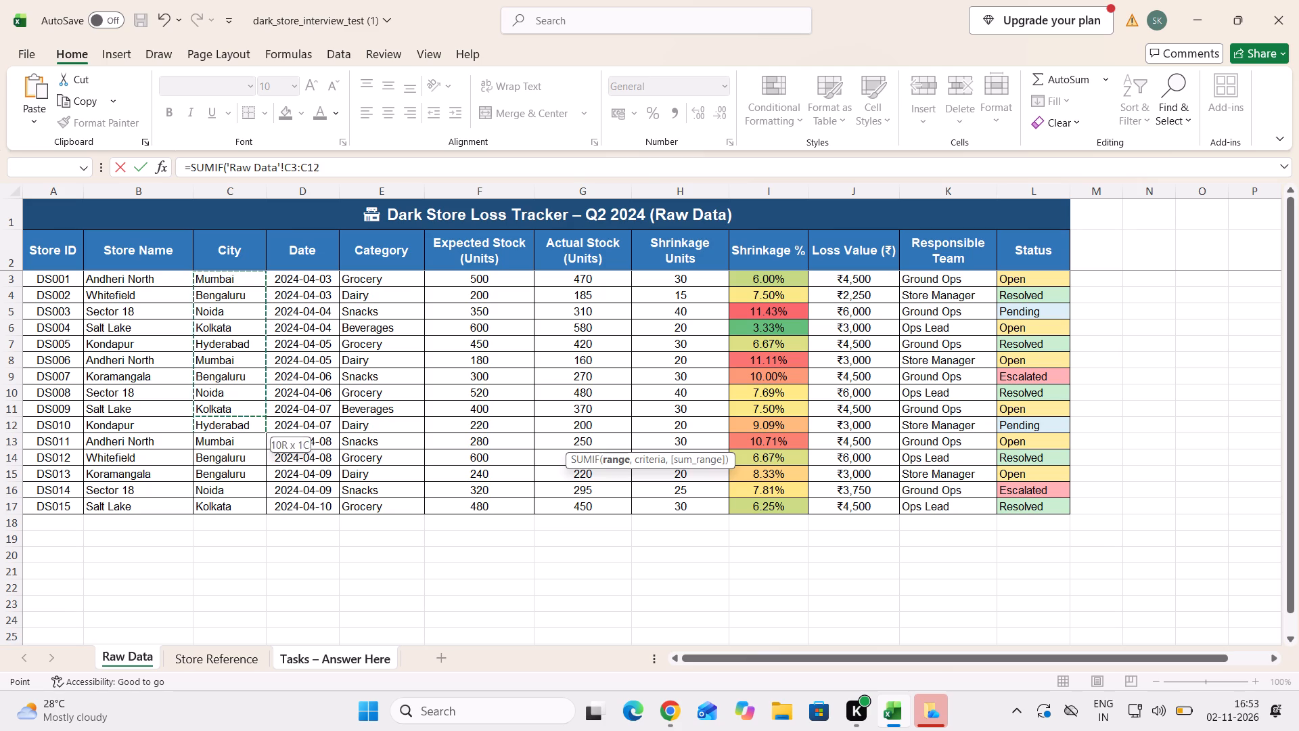
pyautogui.moveTo(234, 424); pyautogui.dragTo(231, 499)
pyautogui.press(',')
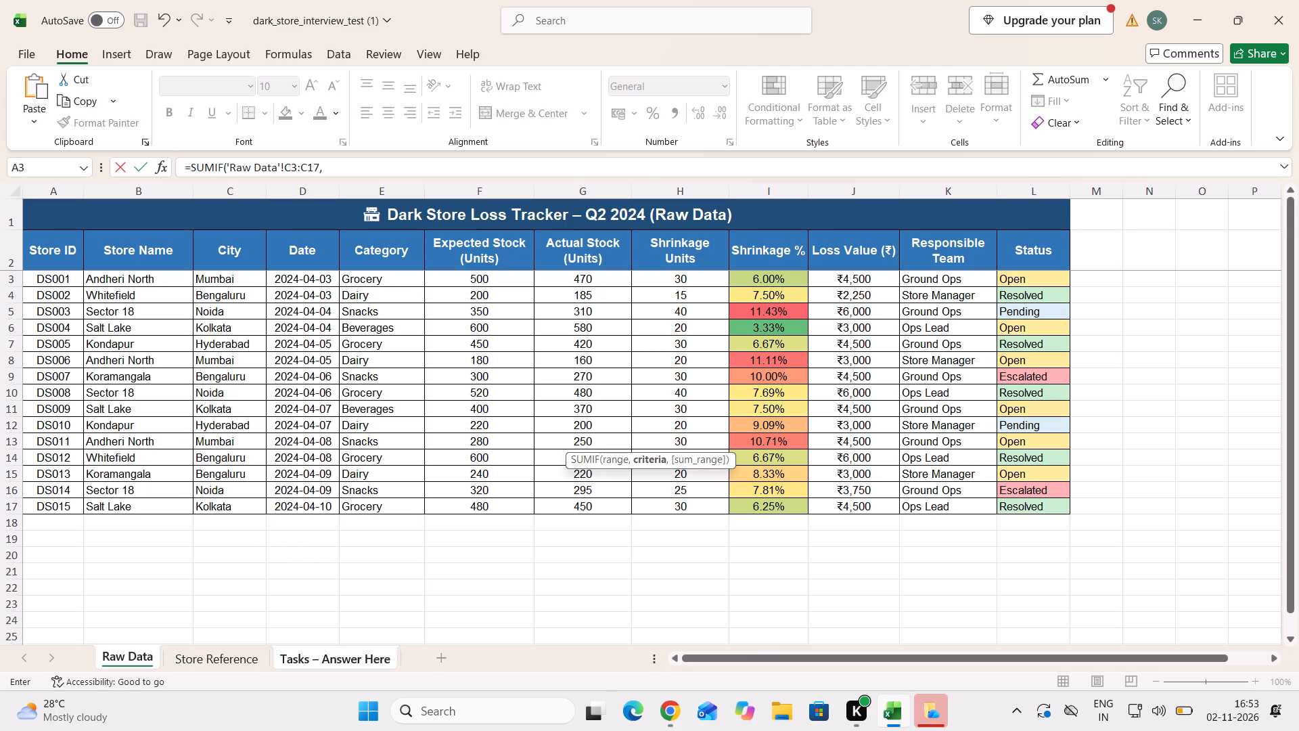
# Set the SUMIF criteria to the city names B25:B29 on the Tasks – Answer Here sheet.
pyautogui.click(332, 665)
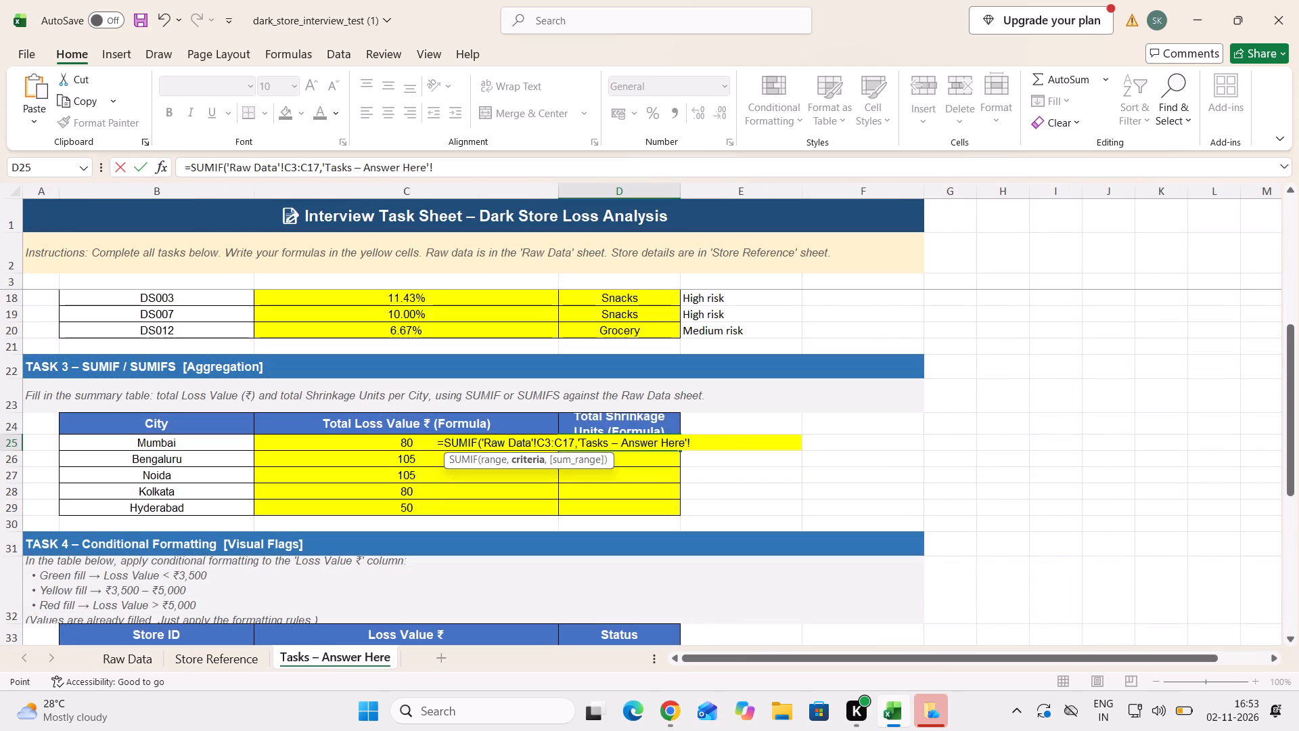
pyautogui.moveTo(198, 439); pyautogui.dragTo(208, 525)
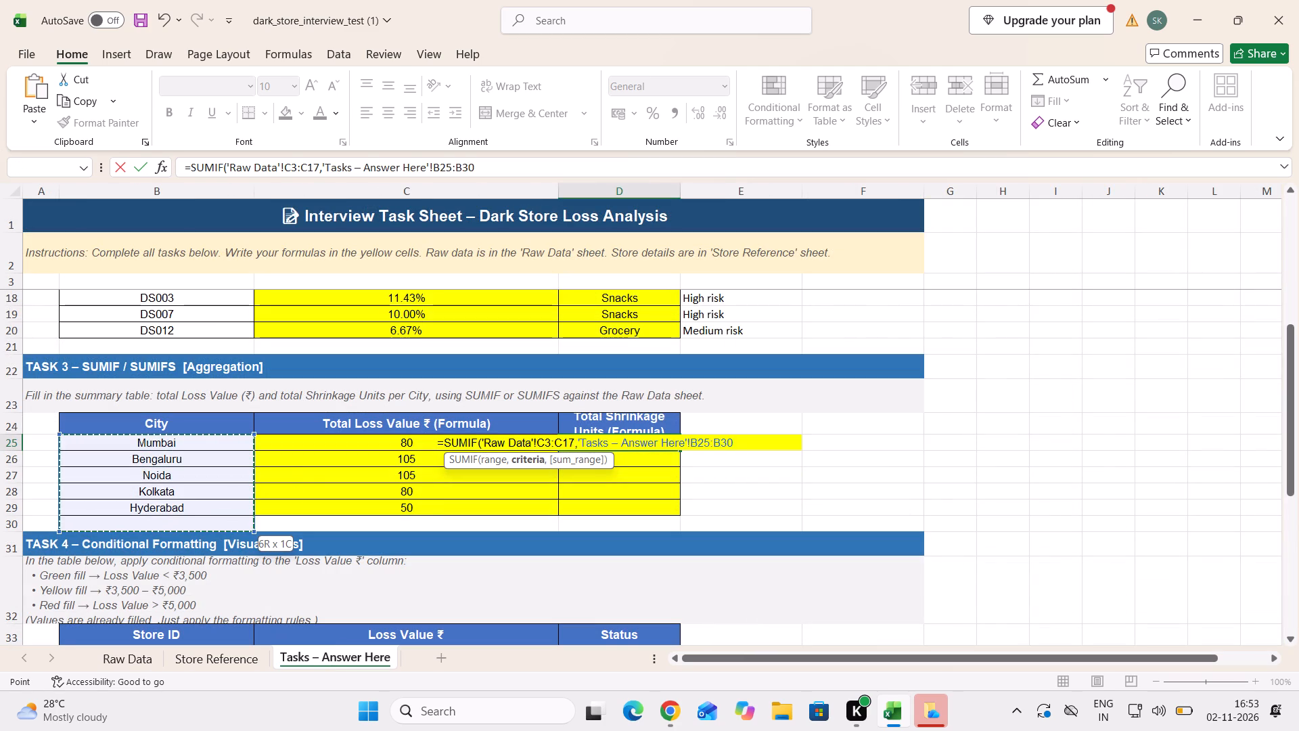
pyautogui.moveTo(208, 525); pyautogui.dragTo(208, 509)
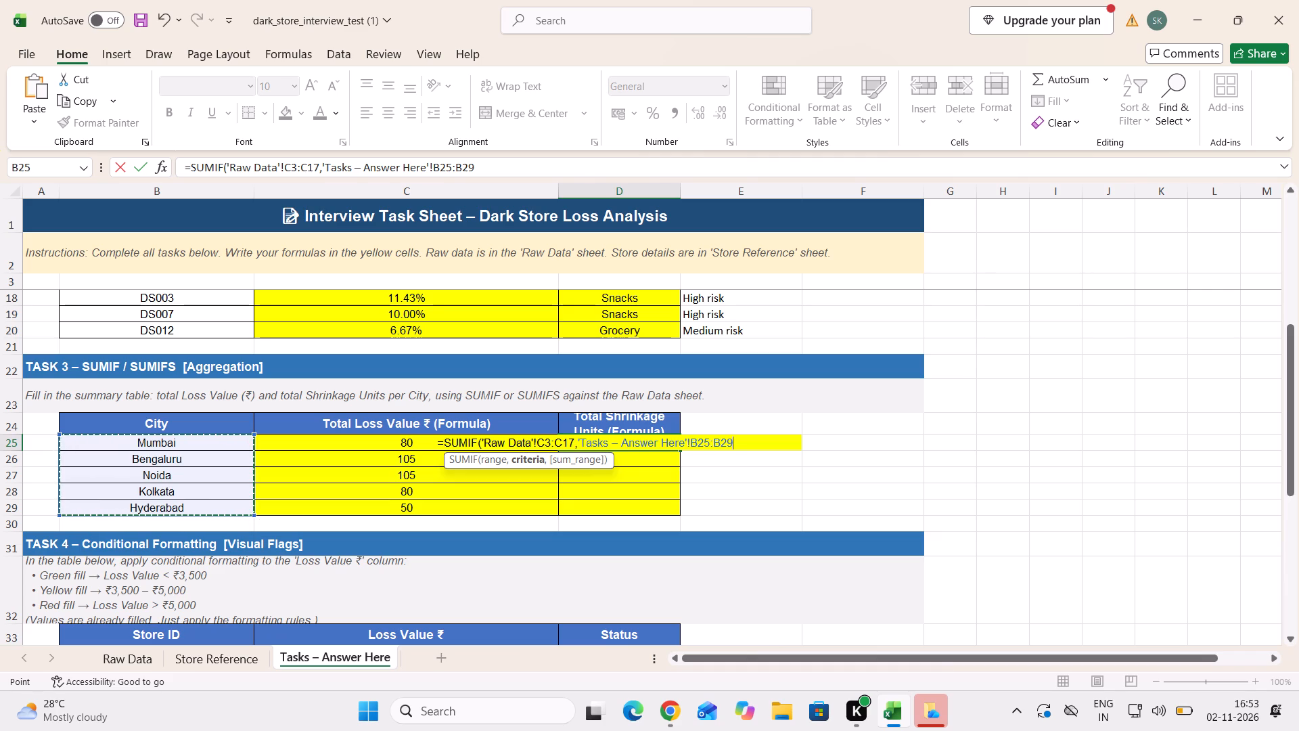
pyautogui.press(',')
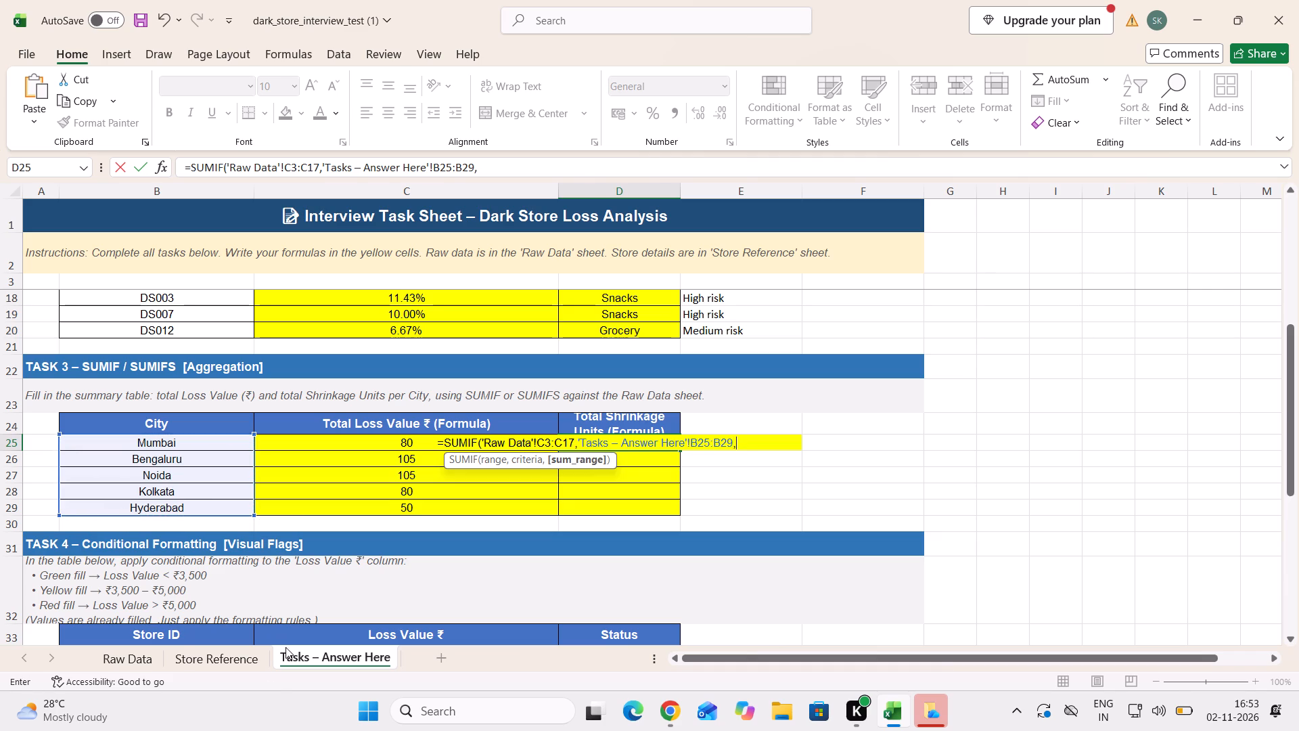
# Set the SUMIF sum range to the Shrinkage Units cells H3:H17 on the Raw Data sheet.
pyautogui.click(137, 652)
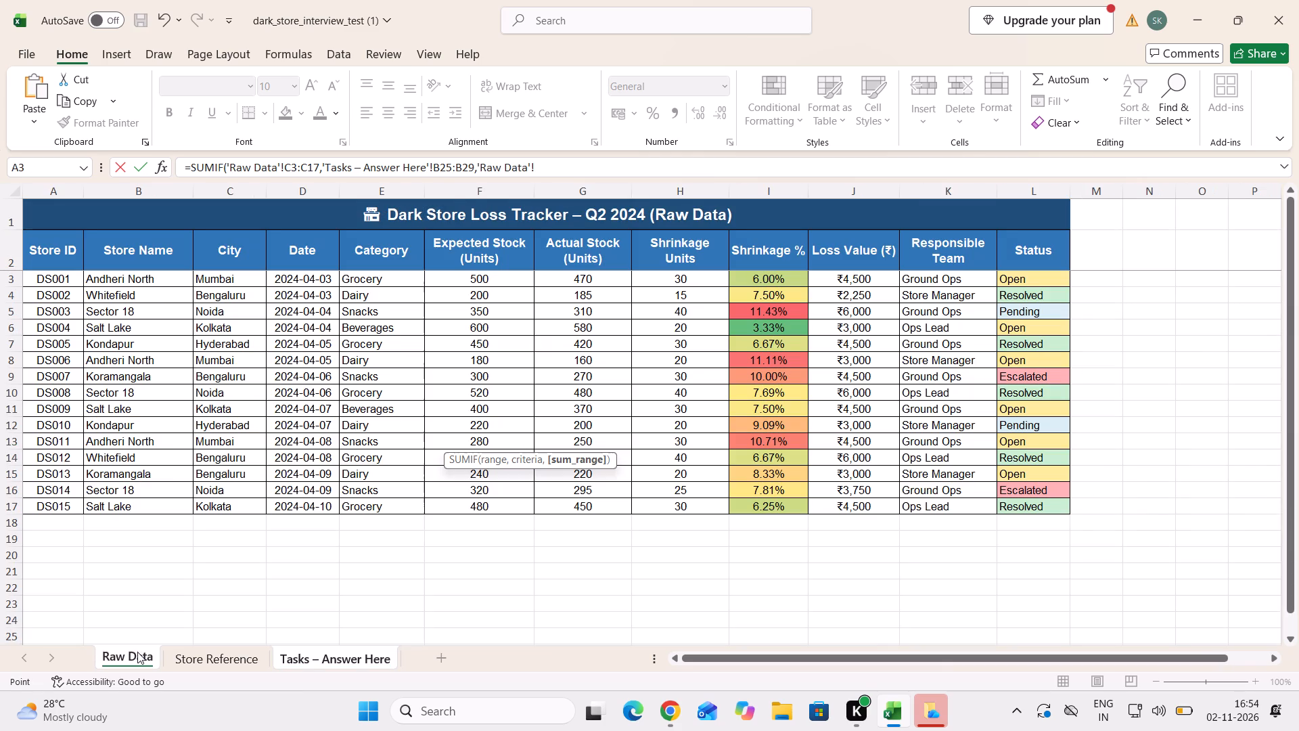
pyautogui.moveTo(649, 280); pyautogui.dragTo(660, 342)
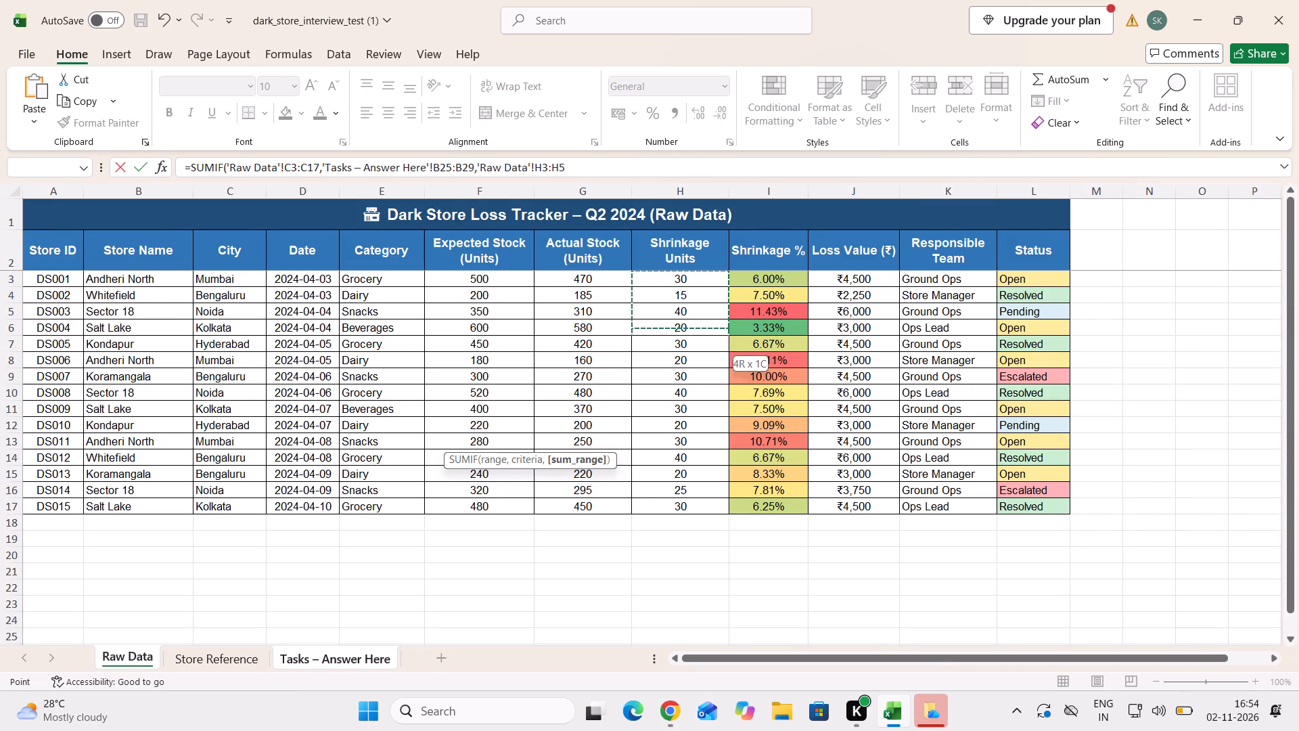
pyautogui.moveTo(660, 342); pyautogui.dragTo(673, 508)
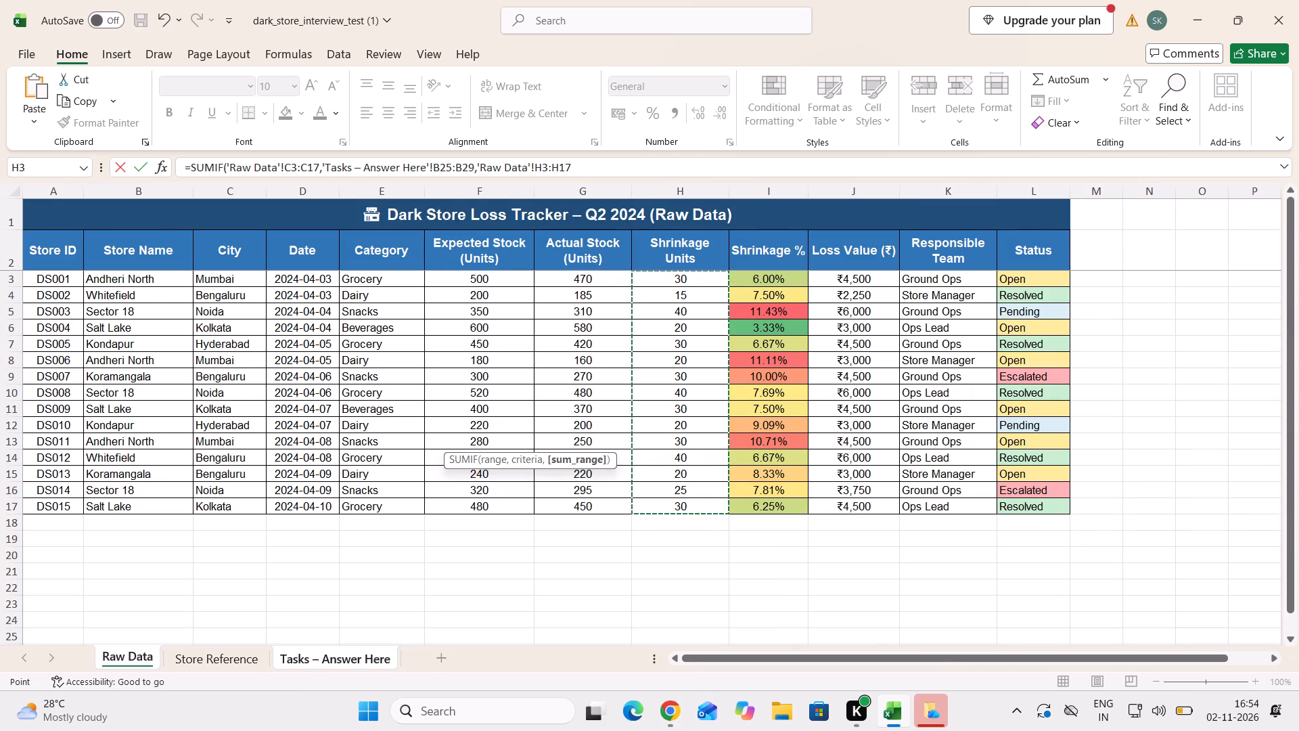
pyautogui.press('0')
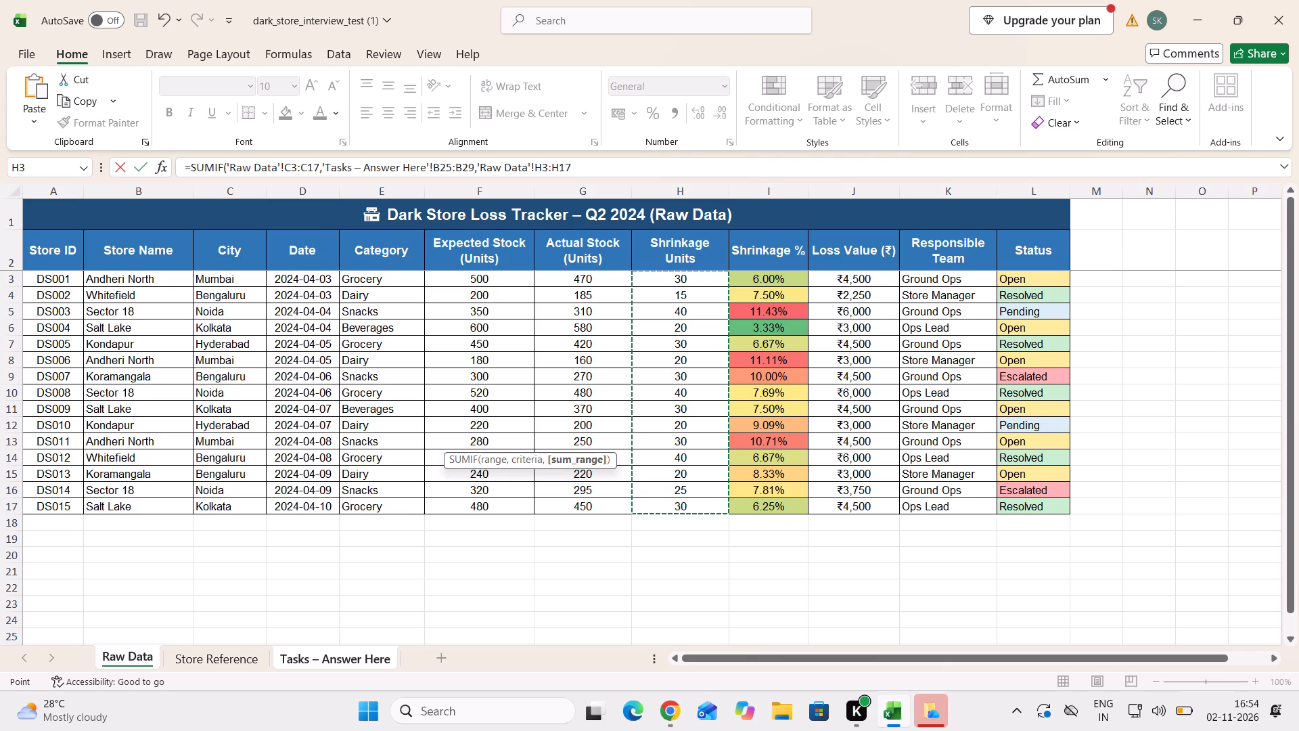
pyautogui.press('BackSpace')
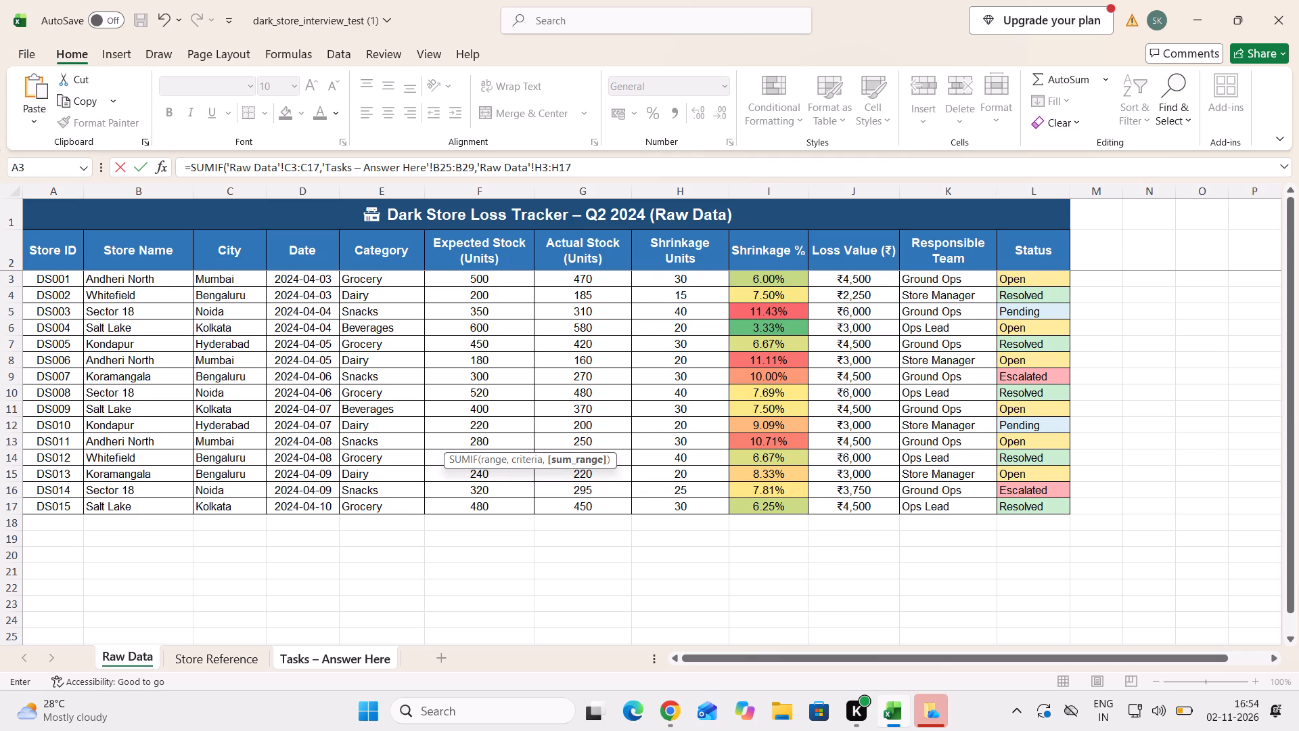
# Close and enter the SUMIF formula in D25 for Total Shrinkage Units.
pyautogui.hotkey('shift', ')')
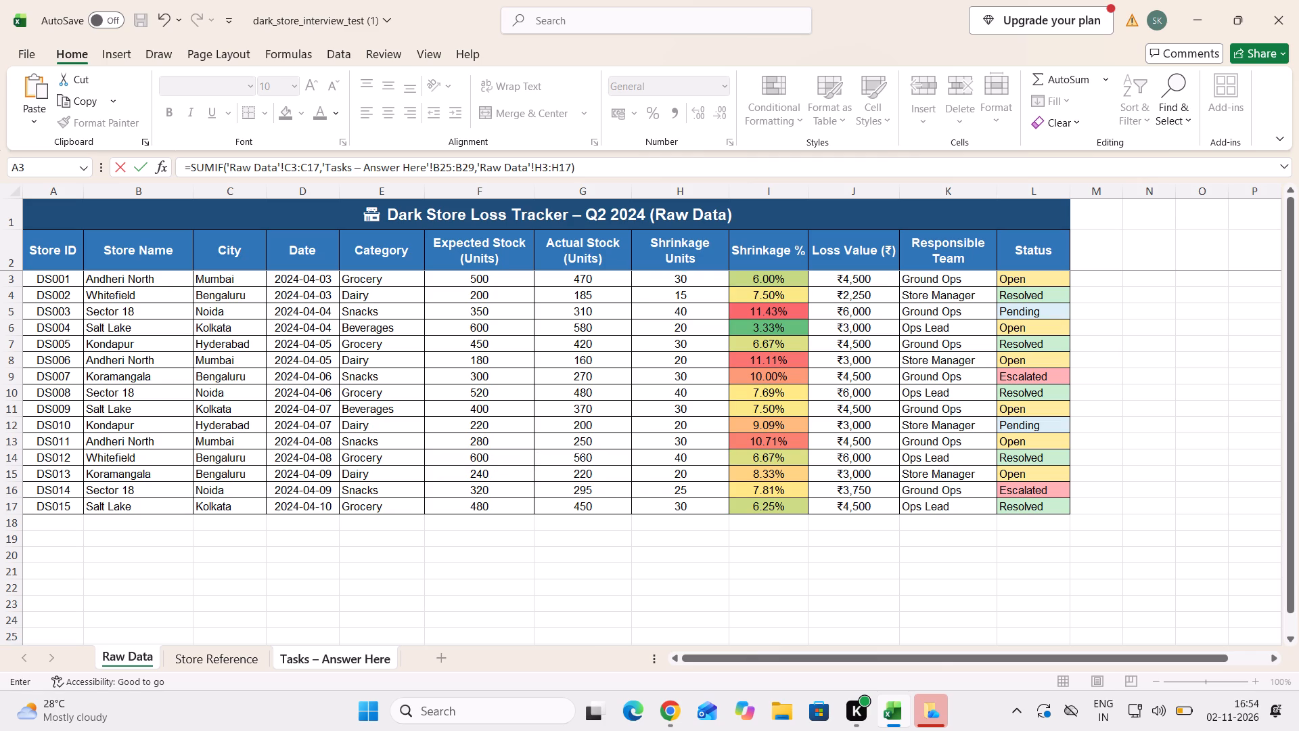
pyautogui.press('Return')
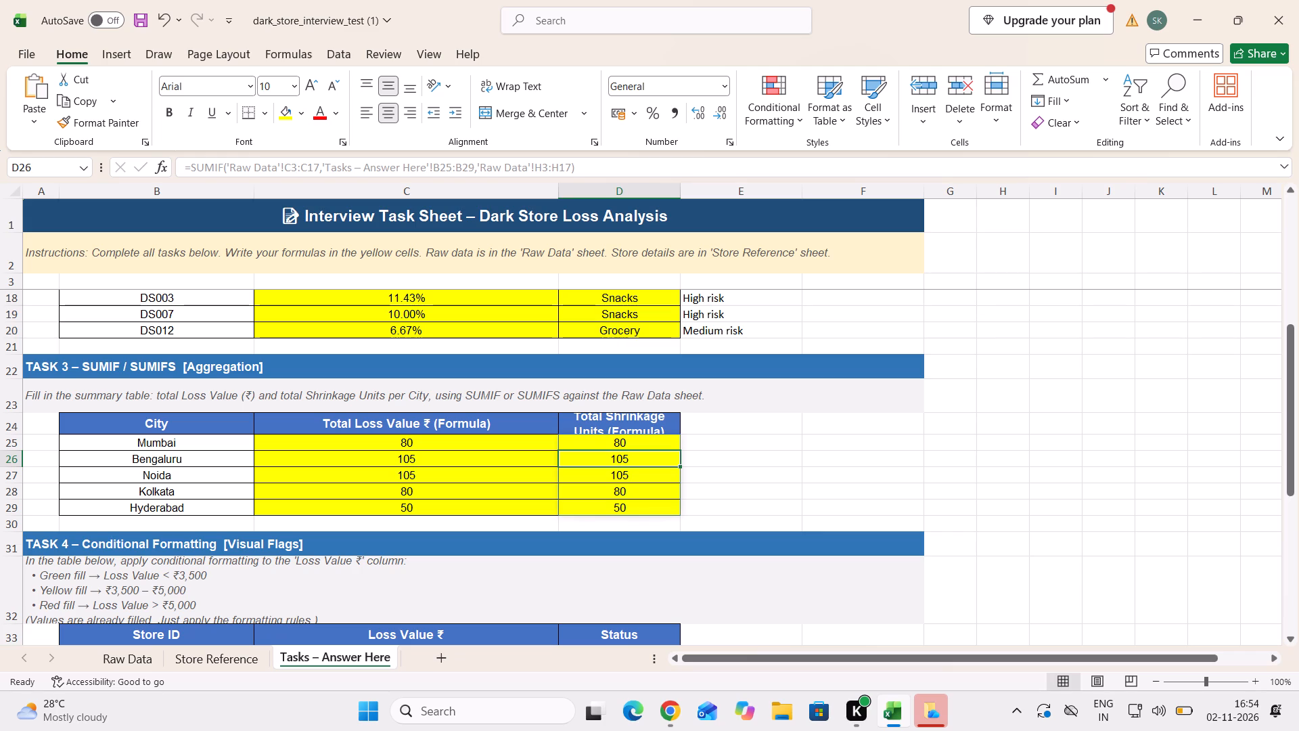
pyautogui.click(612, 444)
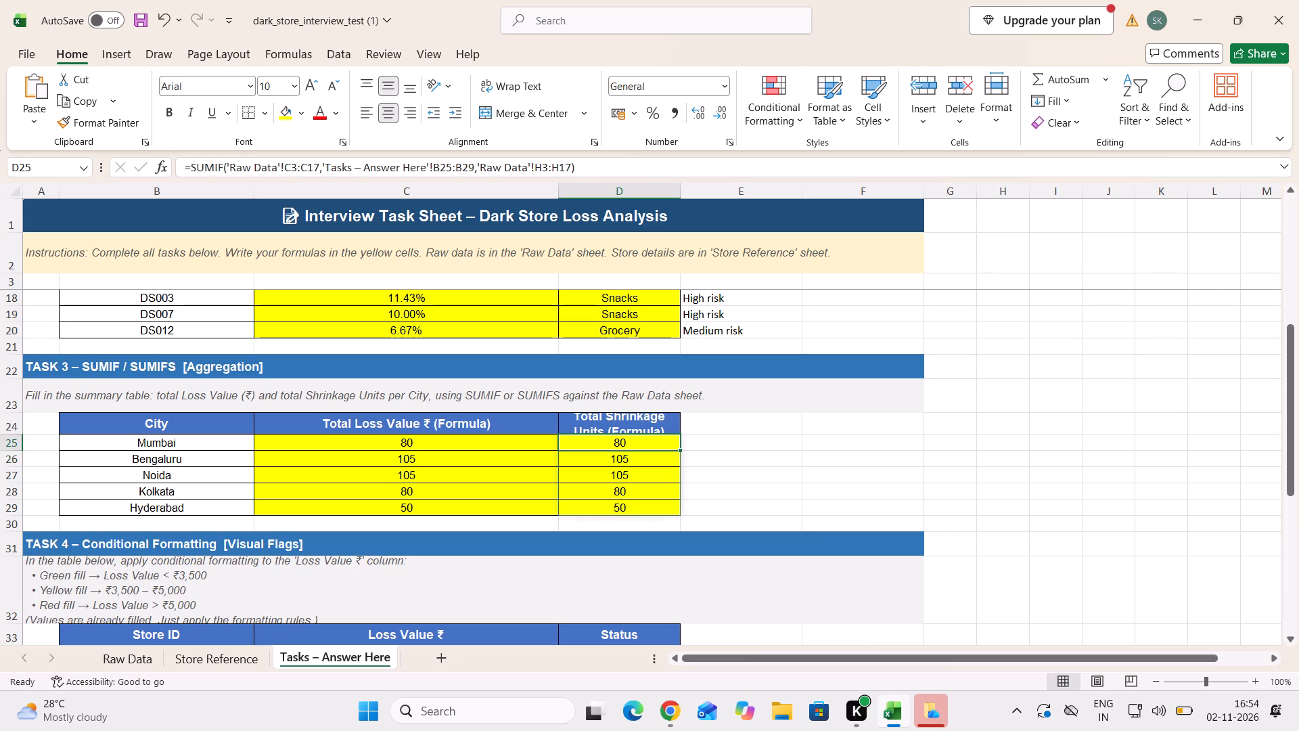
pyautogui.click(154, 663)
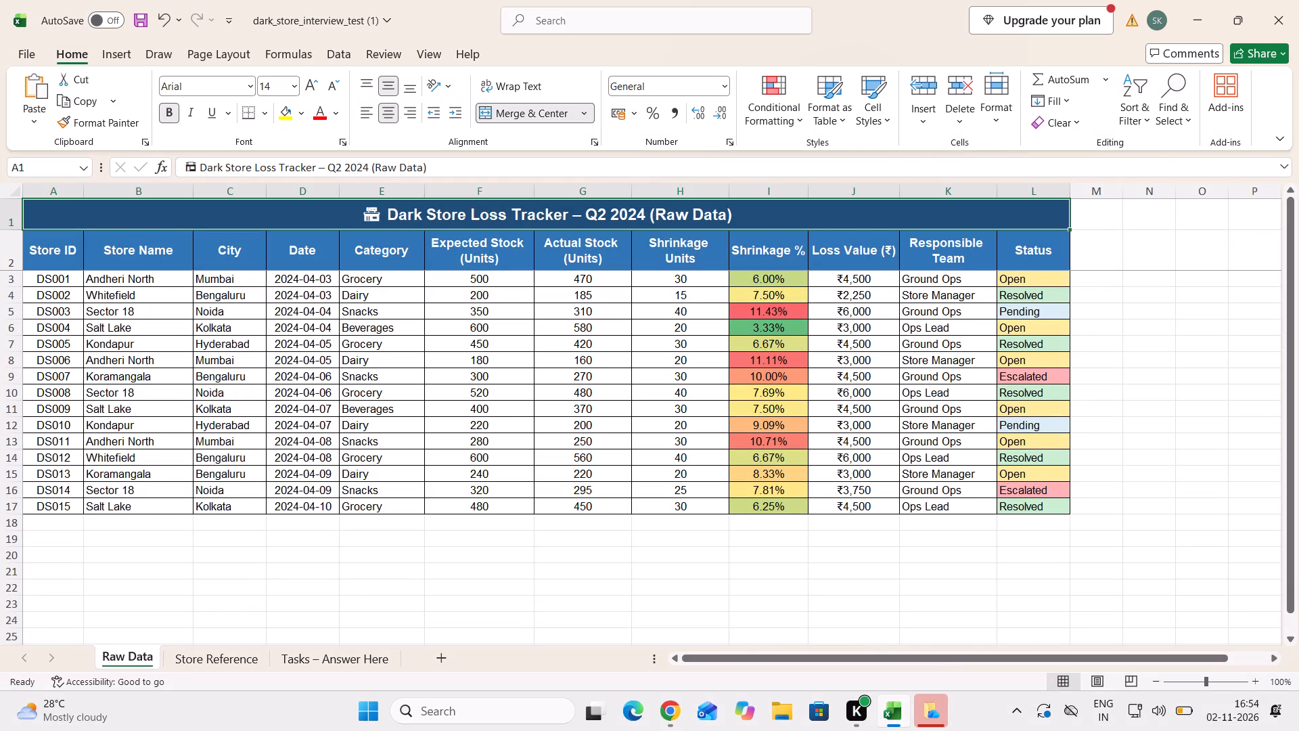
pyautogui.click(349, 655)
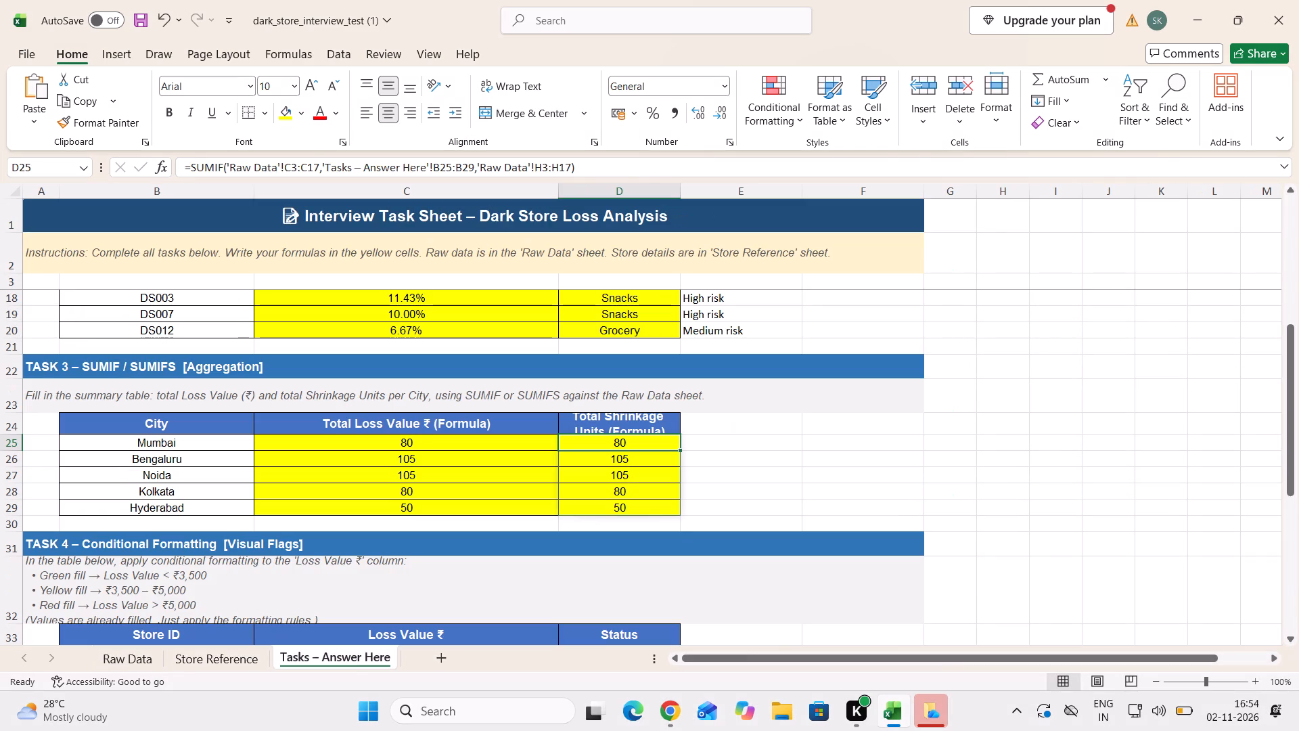
# Clear the existing Total Loss Value formulas from C25:C29 in the Task 3 table.
pyautogui.click(451, 447)
pyautogui.moveTo(451, 447); pyautogui.dragTo(445, 482)
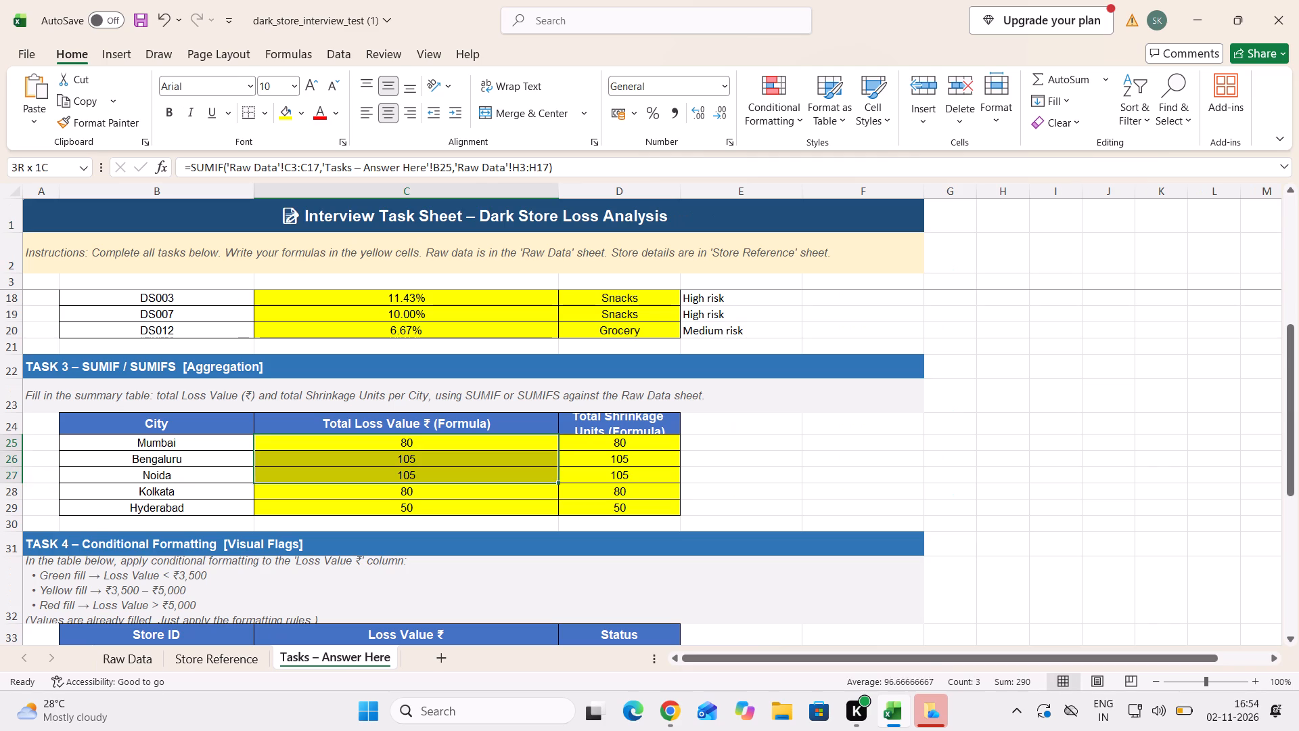
pyautogui.moveTo(445, 482); pyautogui.dragTo(440, 508)
pyautogui.press('Insert')
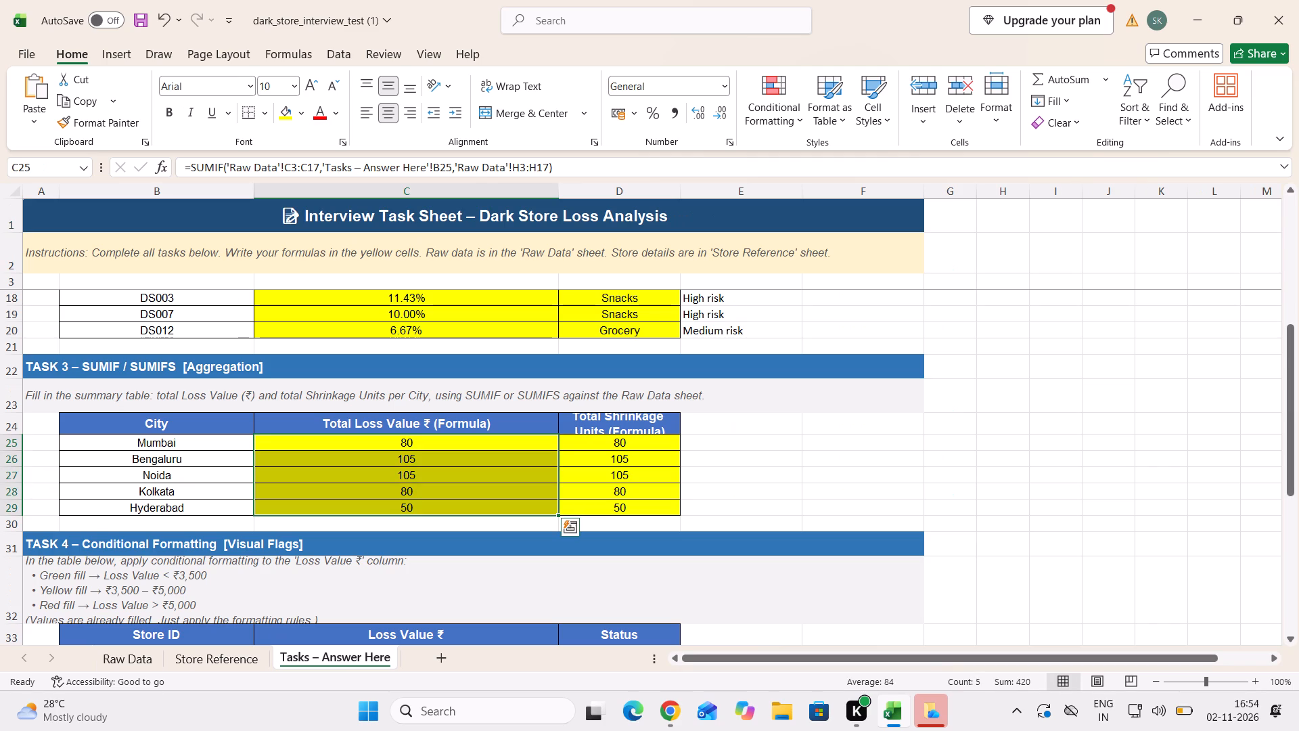
pyautogui.click(440, 508)
pyautogui.click(452, 447)
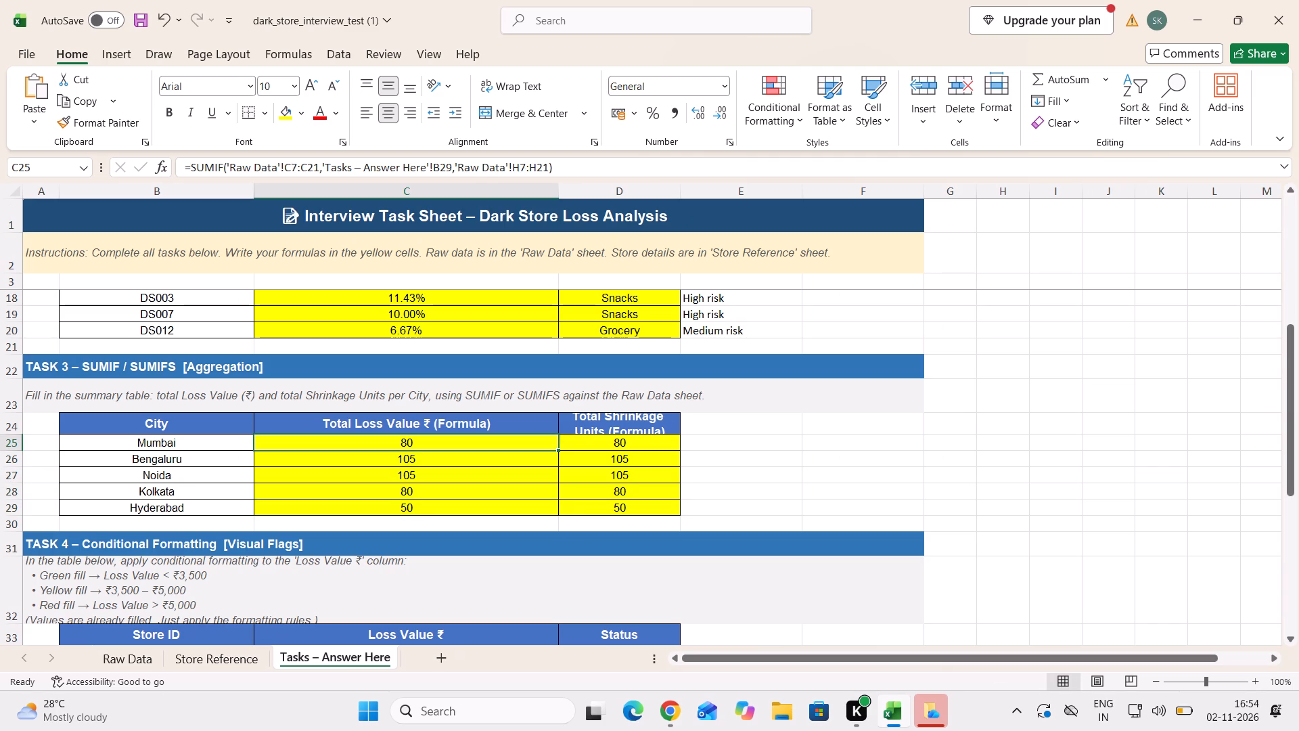
pyautogui.click(465, 432)
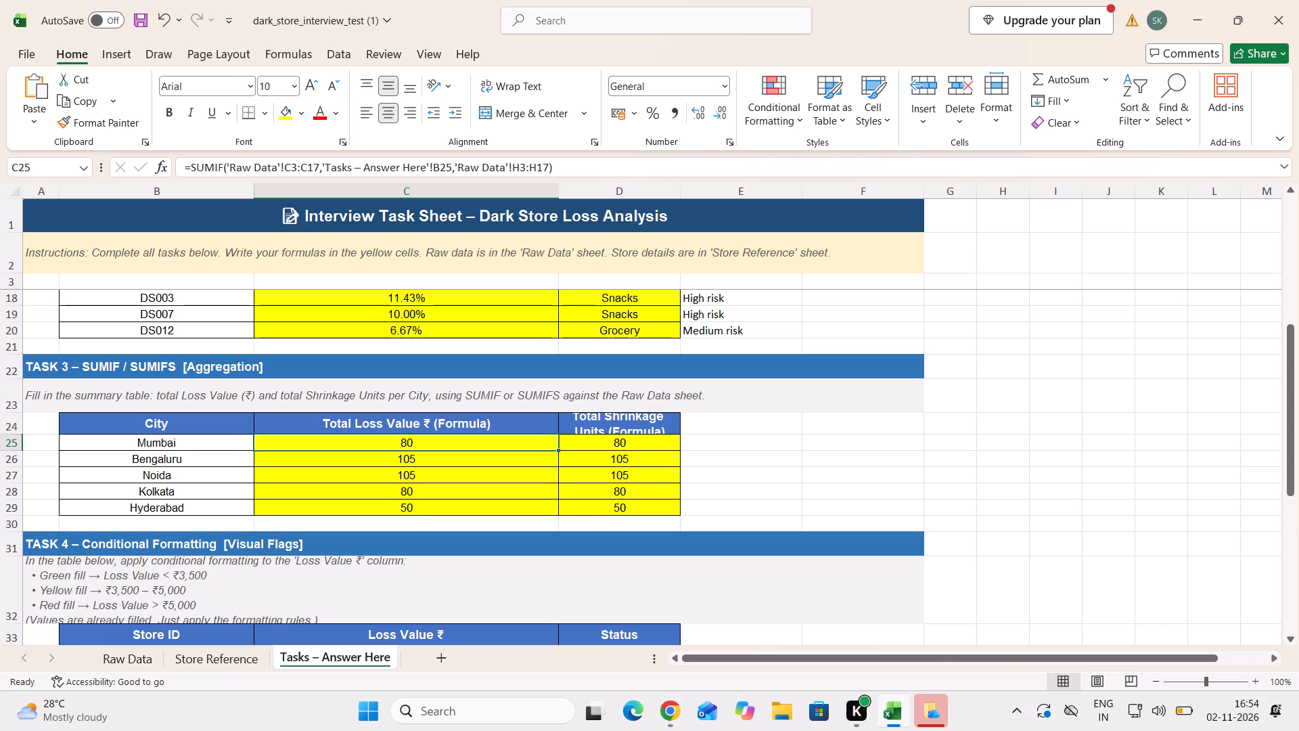
pyautogui.click(464, 446)
pyautogui.hotkey('ctrl', 'shift', 'Up')
pyautogui.hotkey('ctrl', 'shift', 'Down')
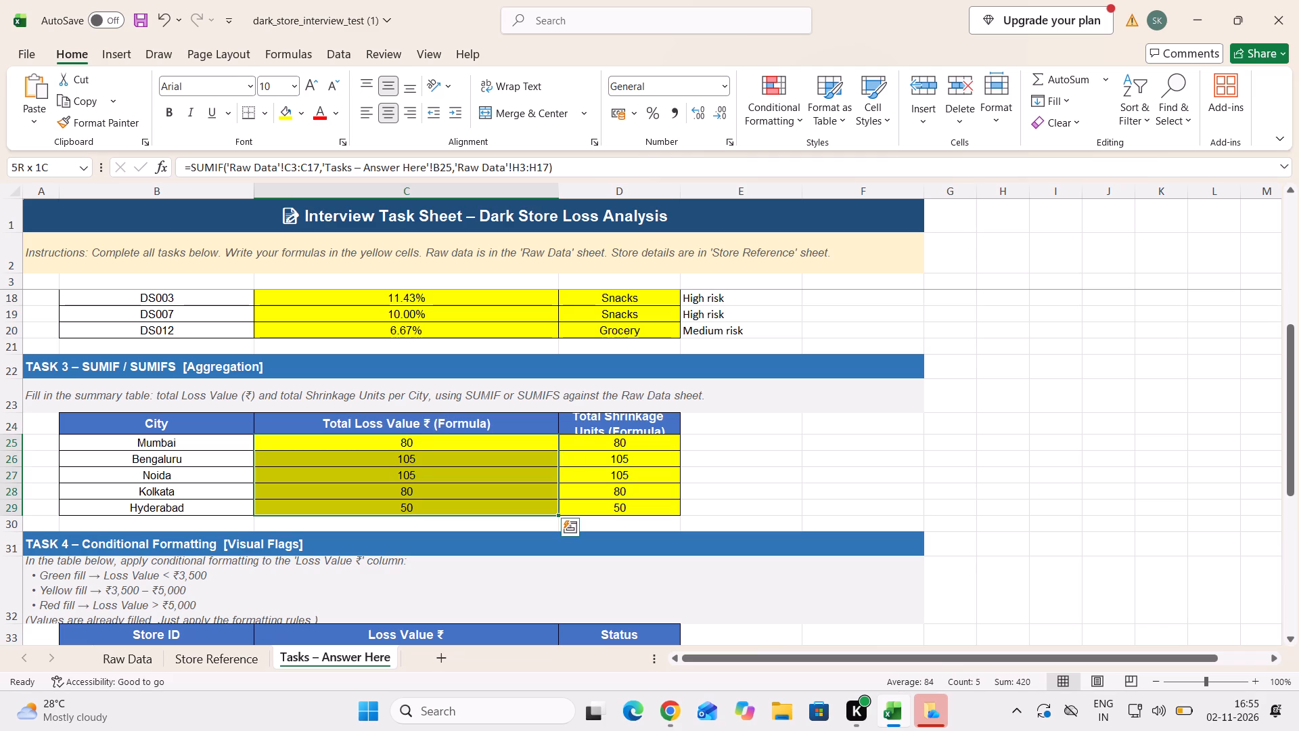
pyautogui.press('Delete')
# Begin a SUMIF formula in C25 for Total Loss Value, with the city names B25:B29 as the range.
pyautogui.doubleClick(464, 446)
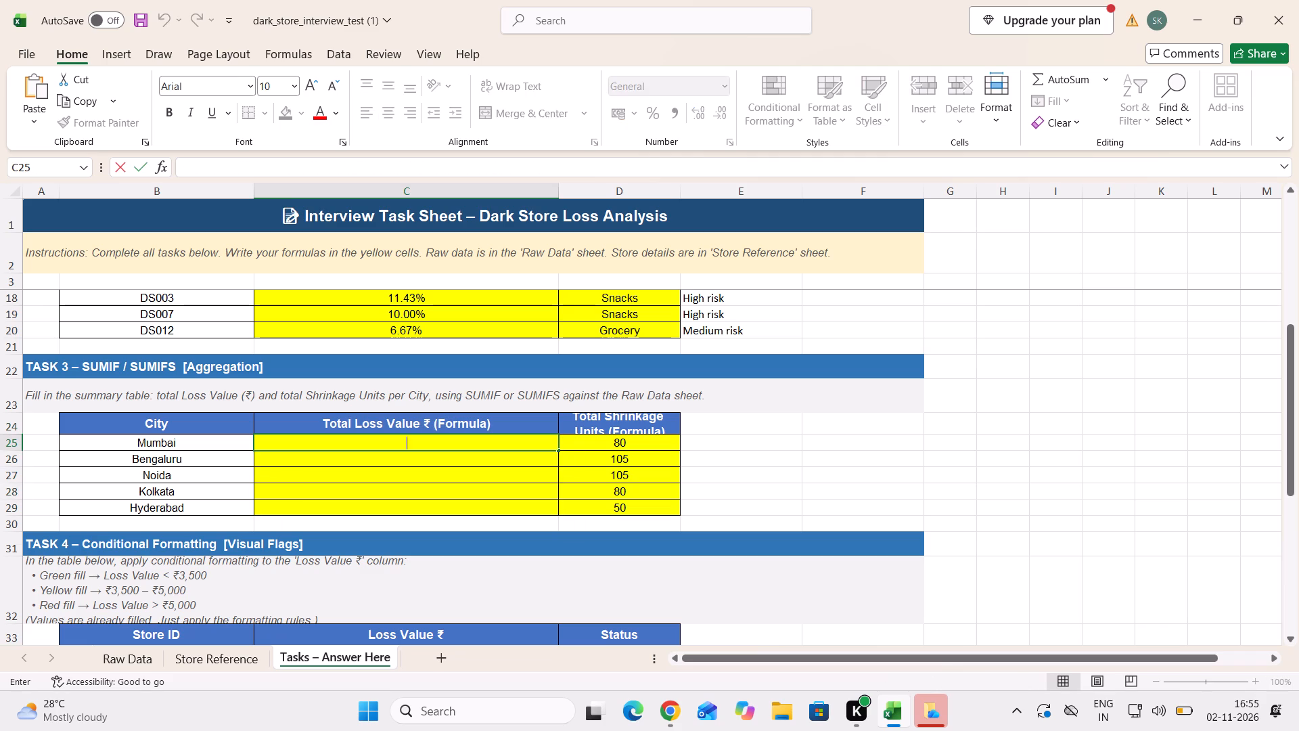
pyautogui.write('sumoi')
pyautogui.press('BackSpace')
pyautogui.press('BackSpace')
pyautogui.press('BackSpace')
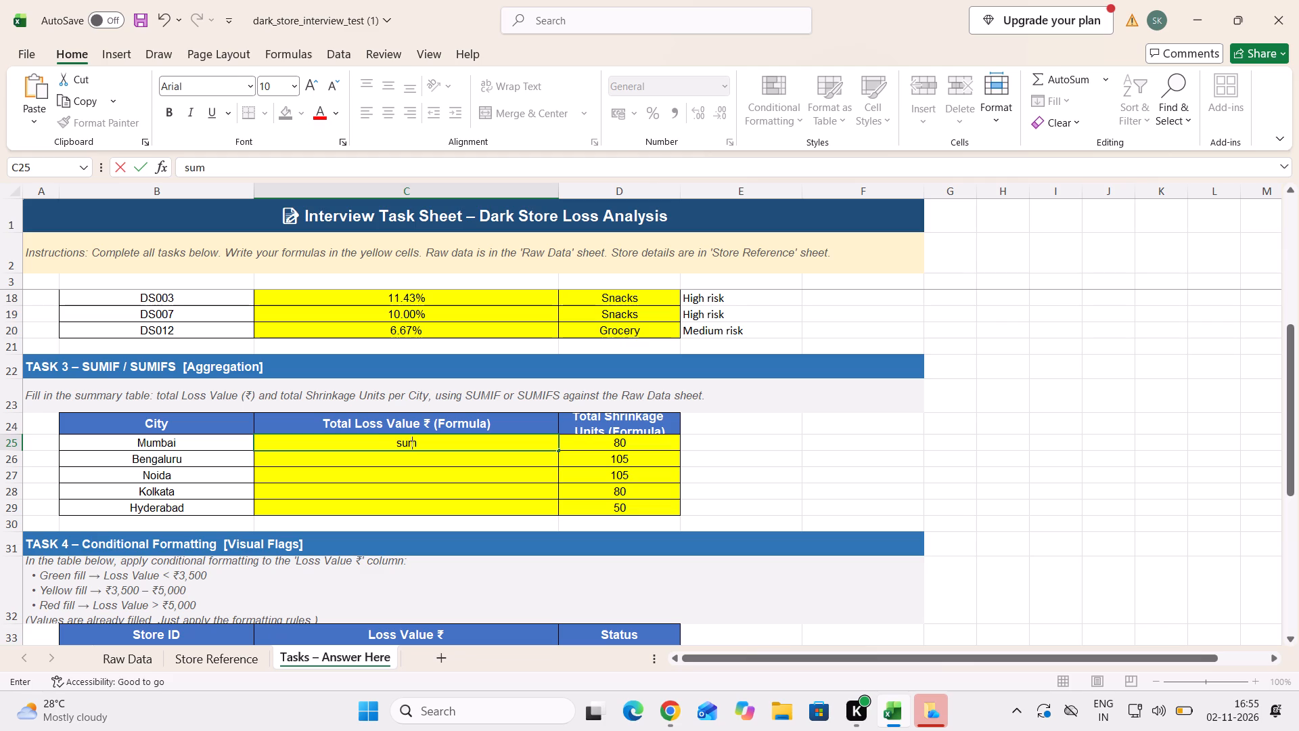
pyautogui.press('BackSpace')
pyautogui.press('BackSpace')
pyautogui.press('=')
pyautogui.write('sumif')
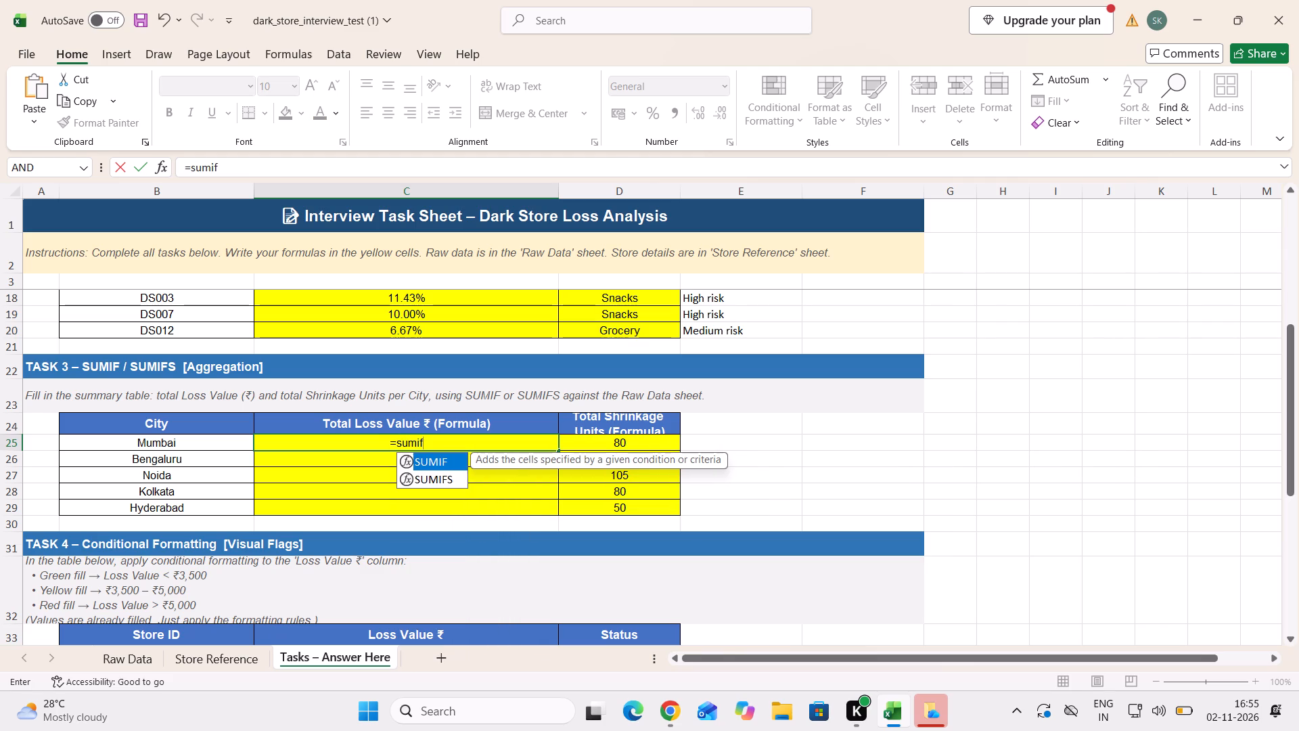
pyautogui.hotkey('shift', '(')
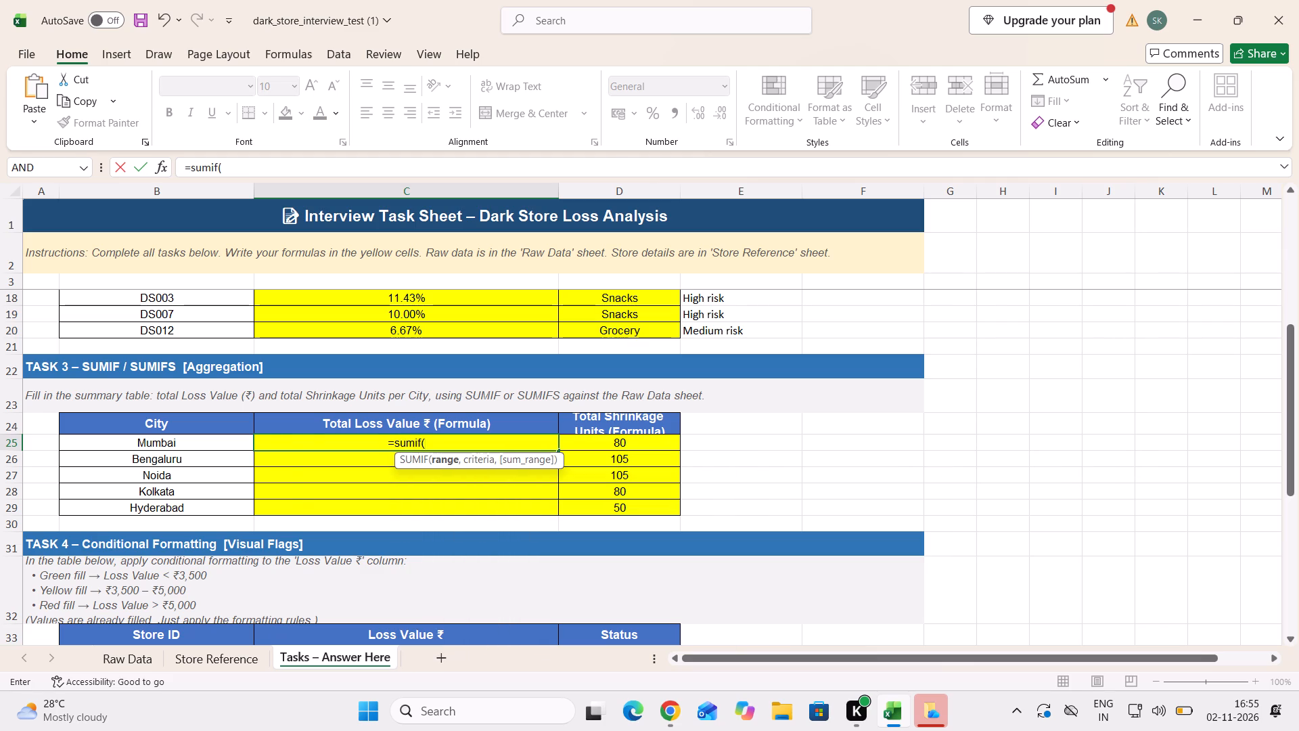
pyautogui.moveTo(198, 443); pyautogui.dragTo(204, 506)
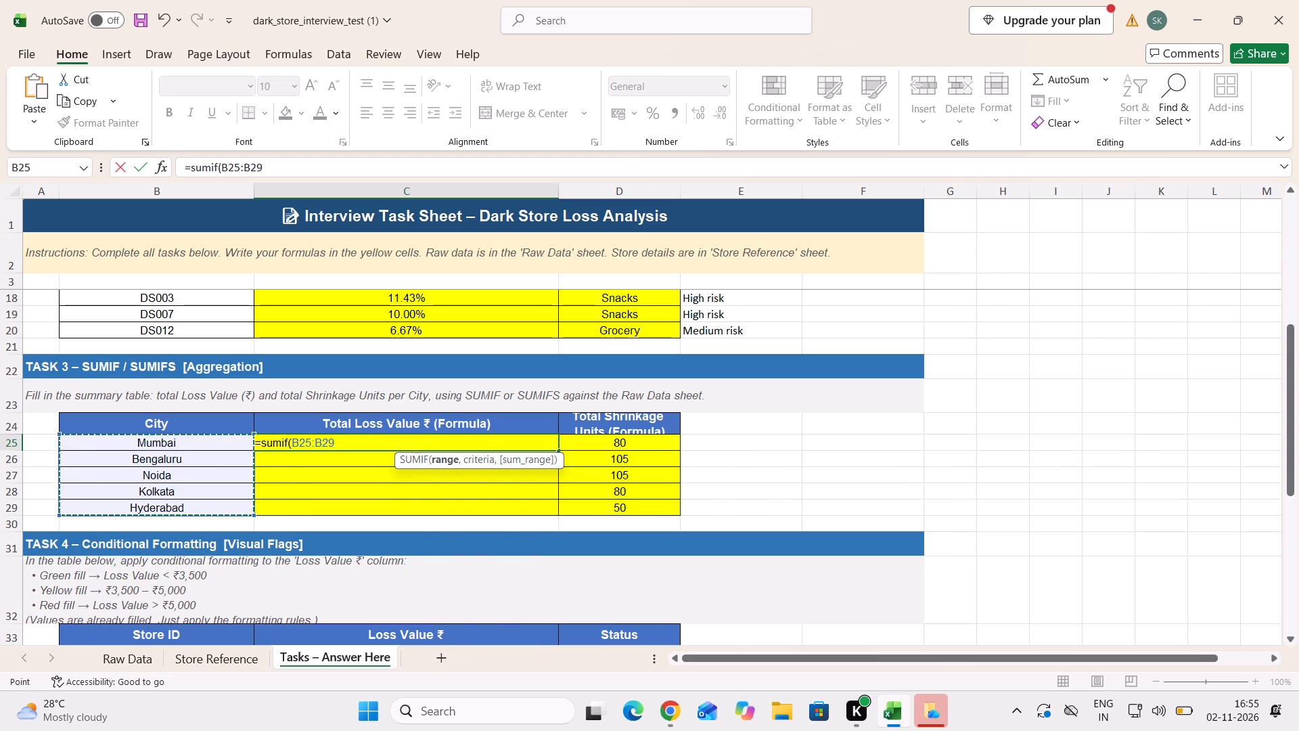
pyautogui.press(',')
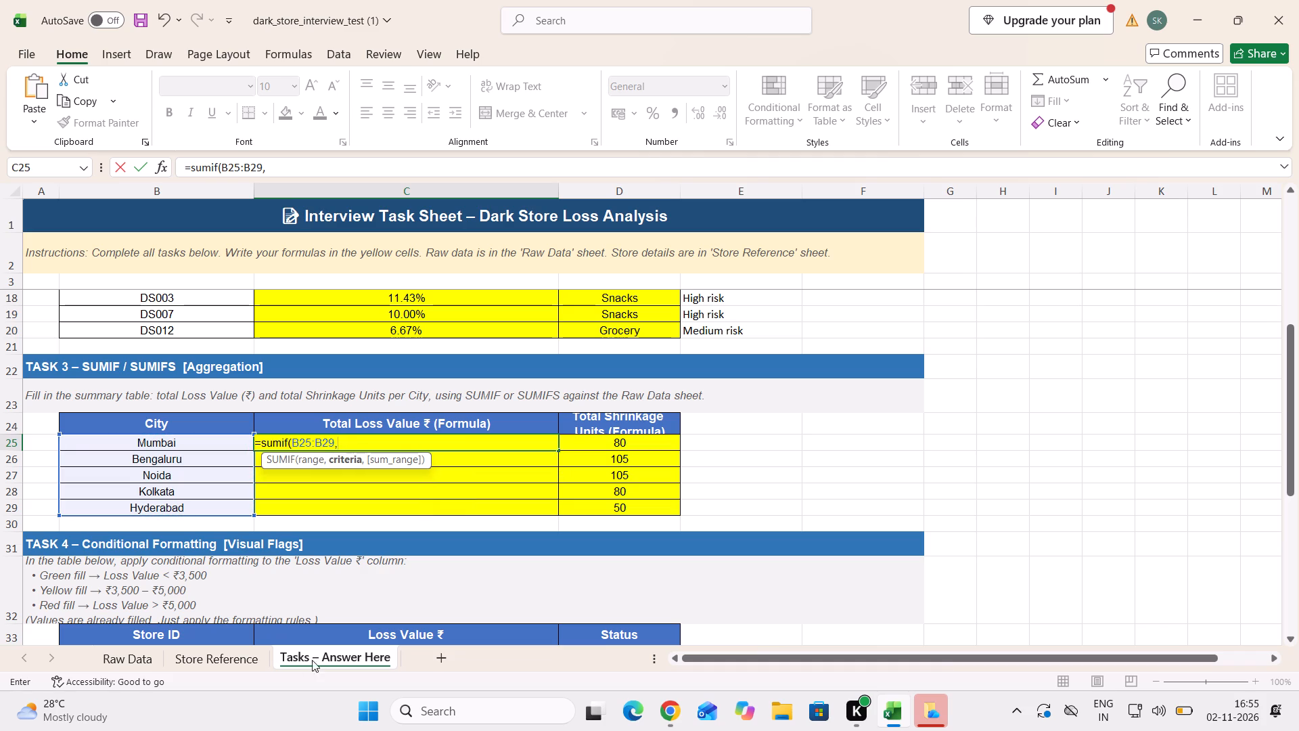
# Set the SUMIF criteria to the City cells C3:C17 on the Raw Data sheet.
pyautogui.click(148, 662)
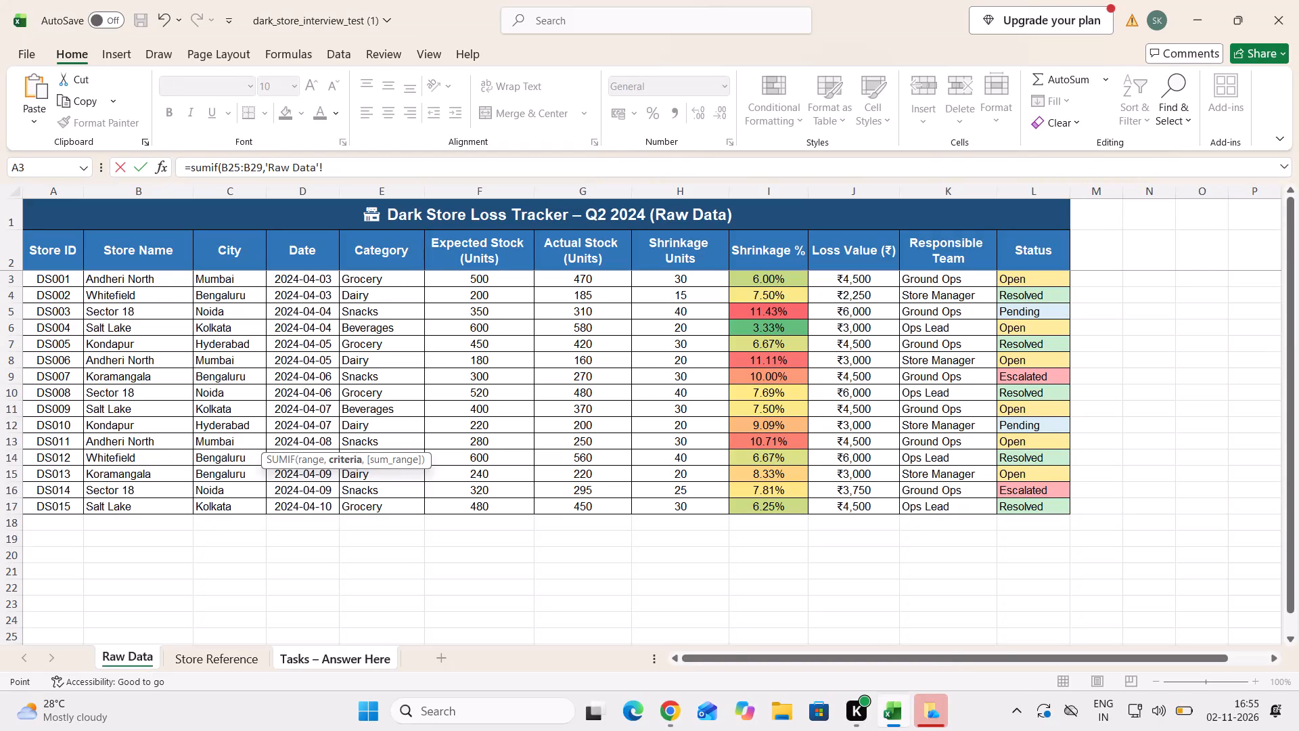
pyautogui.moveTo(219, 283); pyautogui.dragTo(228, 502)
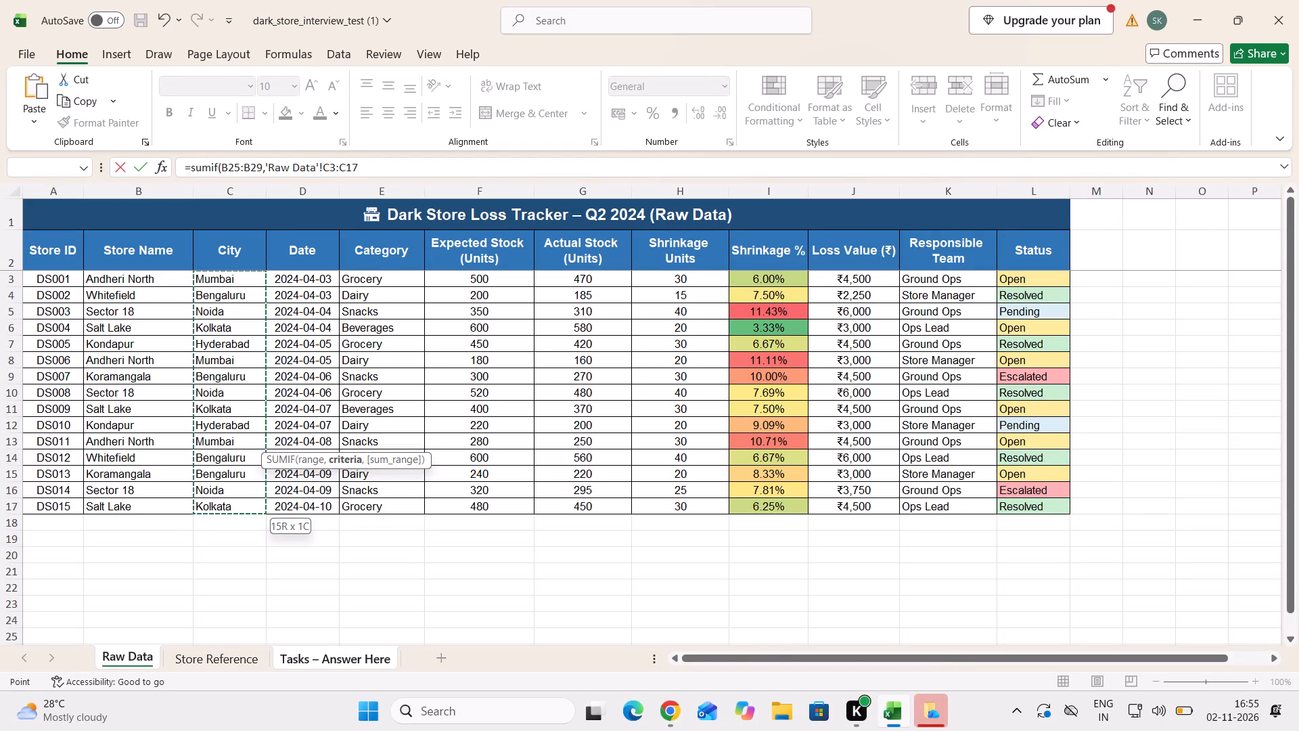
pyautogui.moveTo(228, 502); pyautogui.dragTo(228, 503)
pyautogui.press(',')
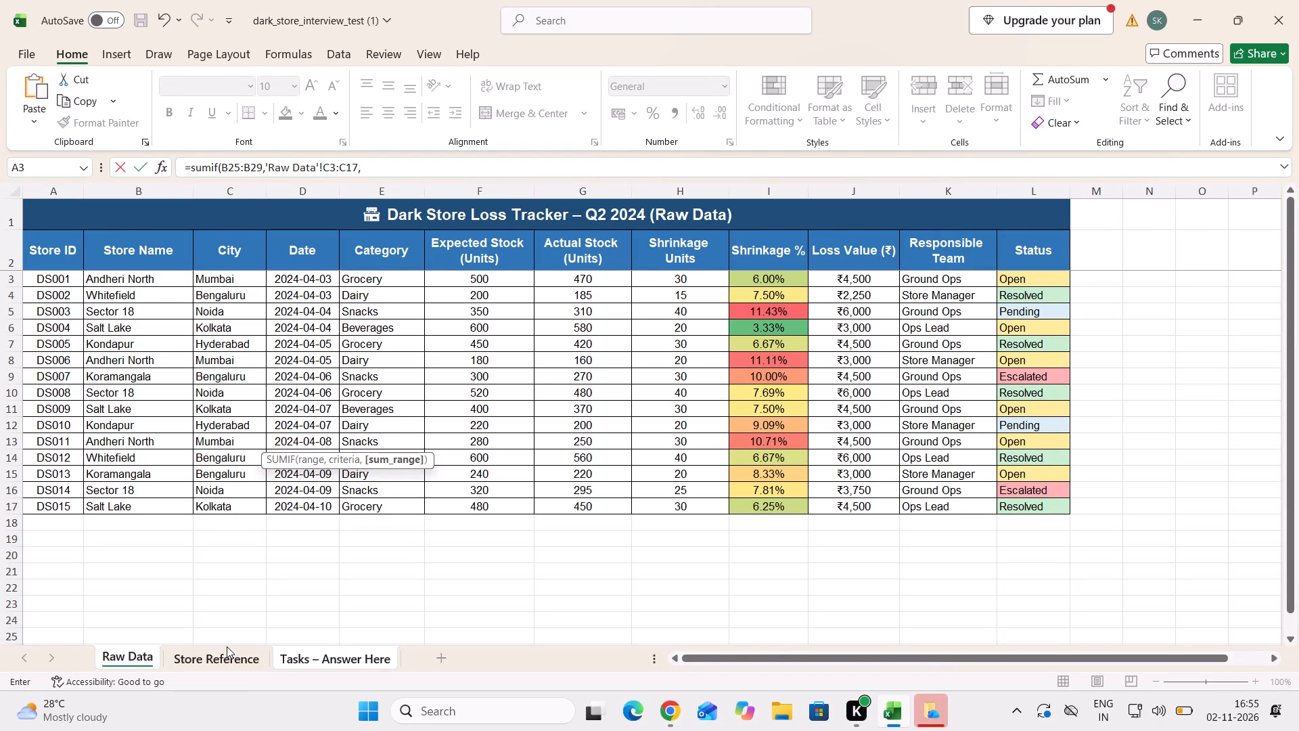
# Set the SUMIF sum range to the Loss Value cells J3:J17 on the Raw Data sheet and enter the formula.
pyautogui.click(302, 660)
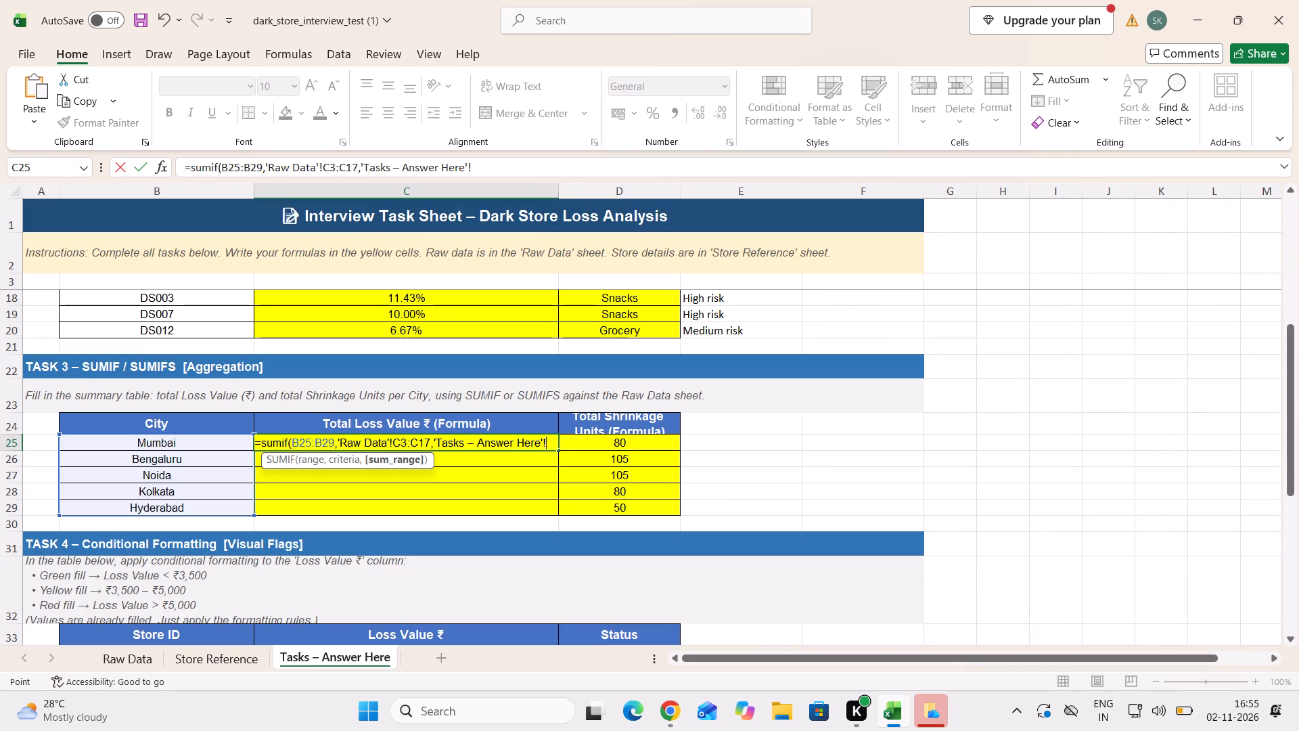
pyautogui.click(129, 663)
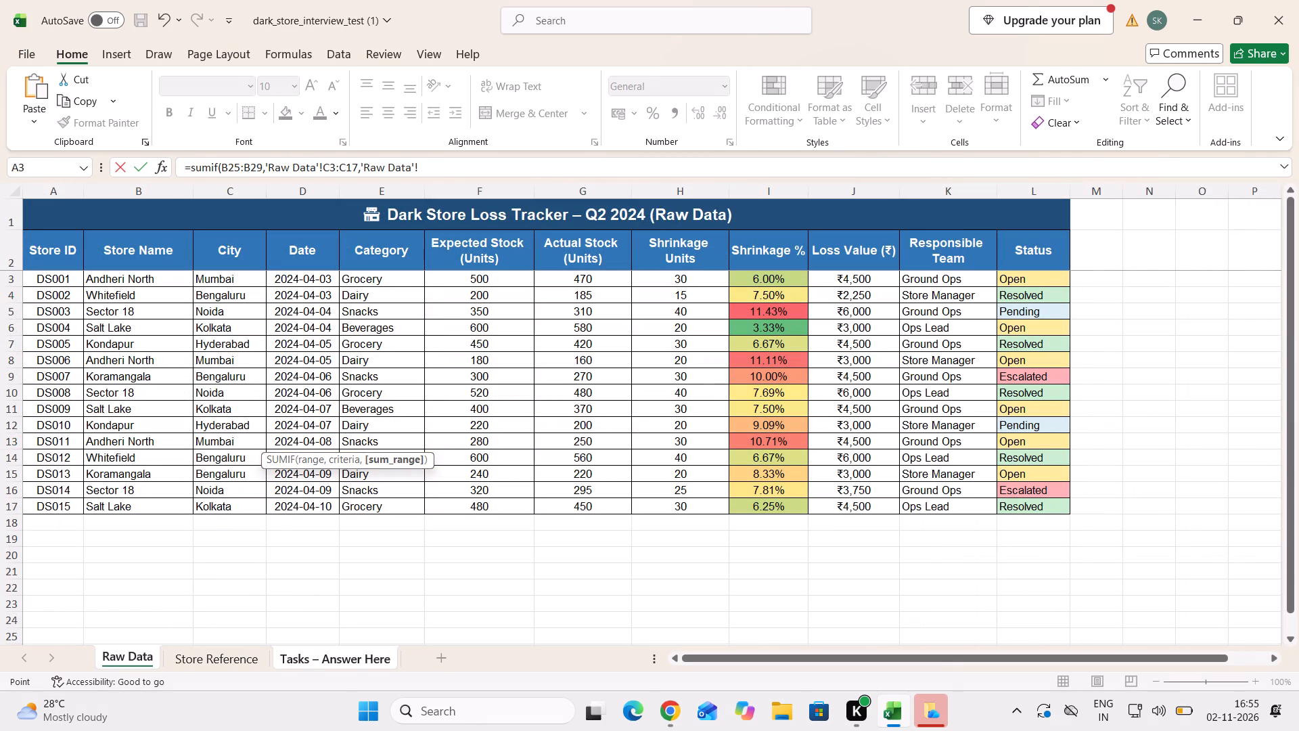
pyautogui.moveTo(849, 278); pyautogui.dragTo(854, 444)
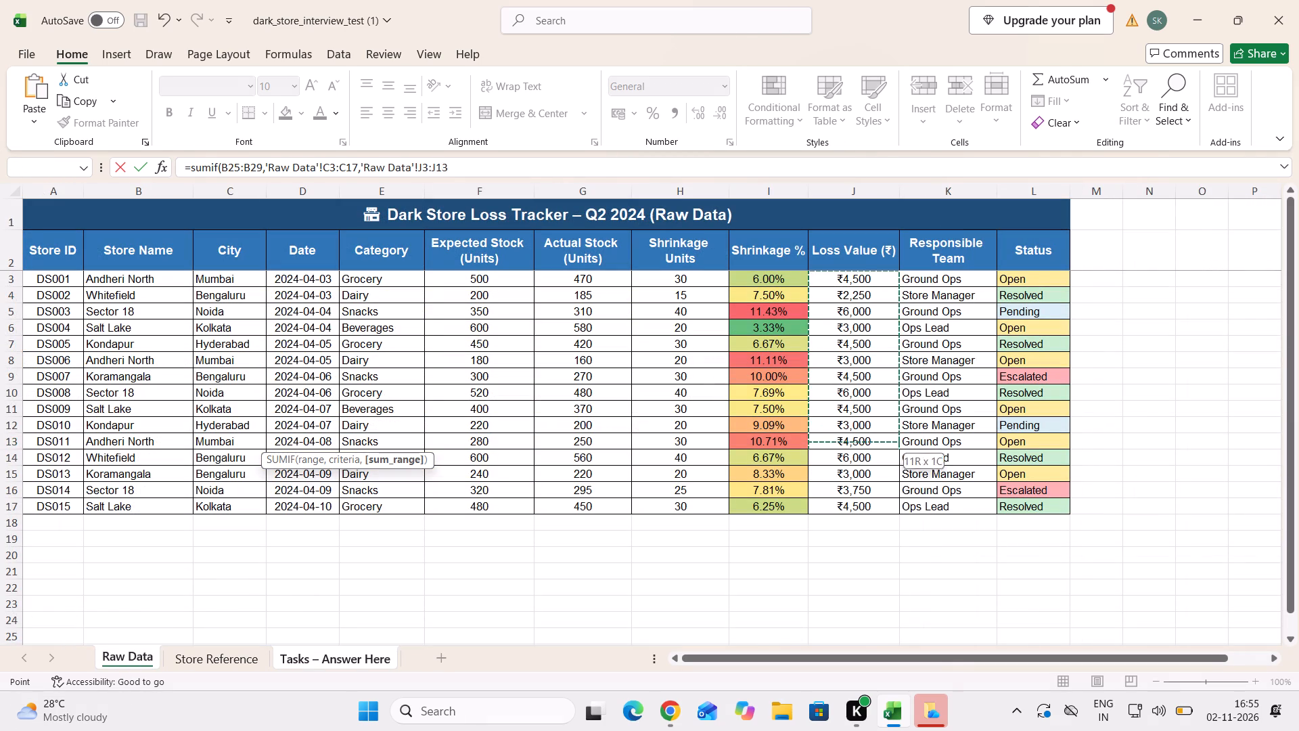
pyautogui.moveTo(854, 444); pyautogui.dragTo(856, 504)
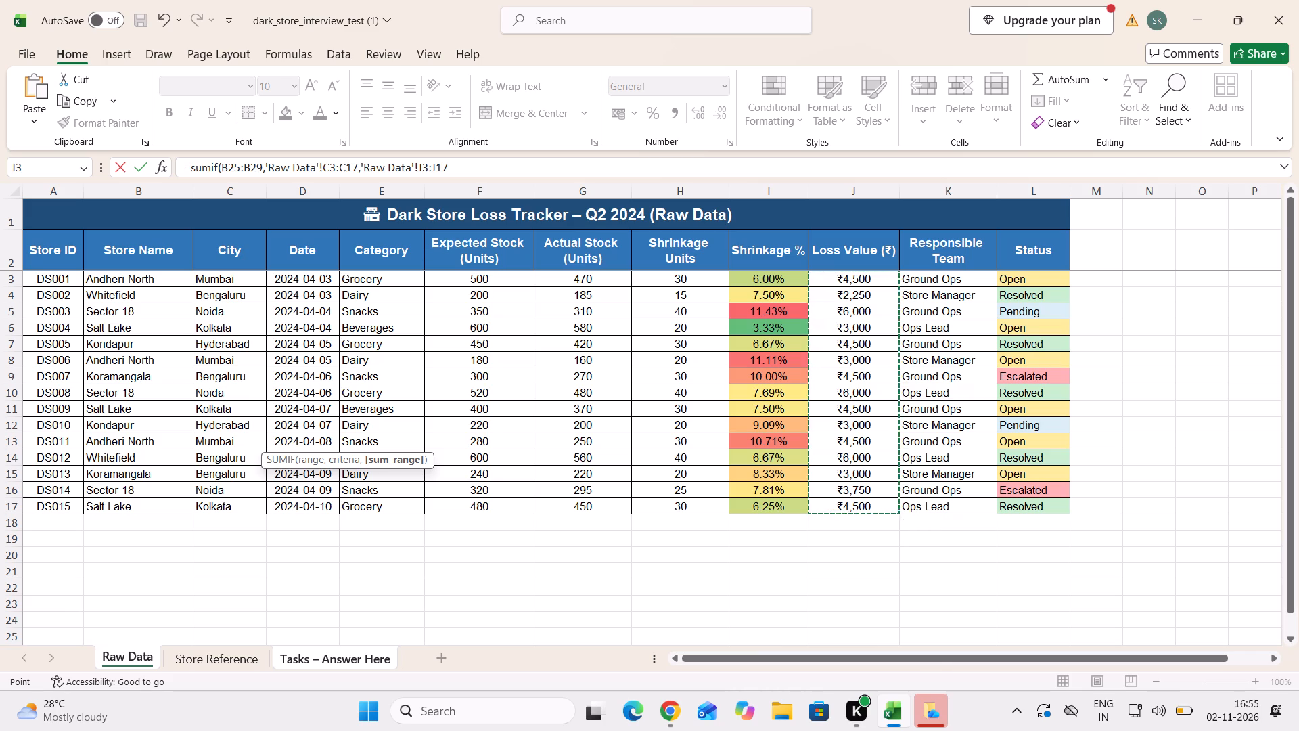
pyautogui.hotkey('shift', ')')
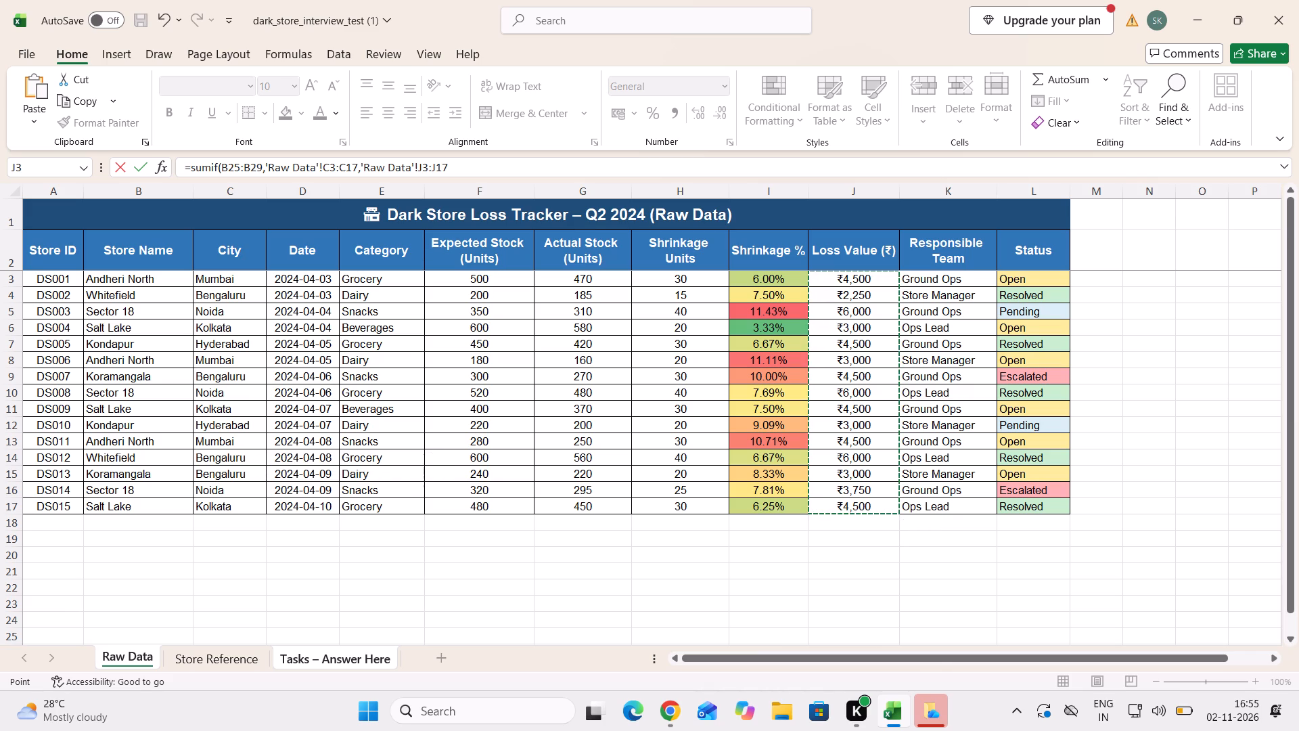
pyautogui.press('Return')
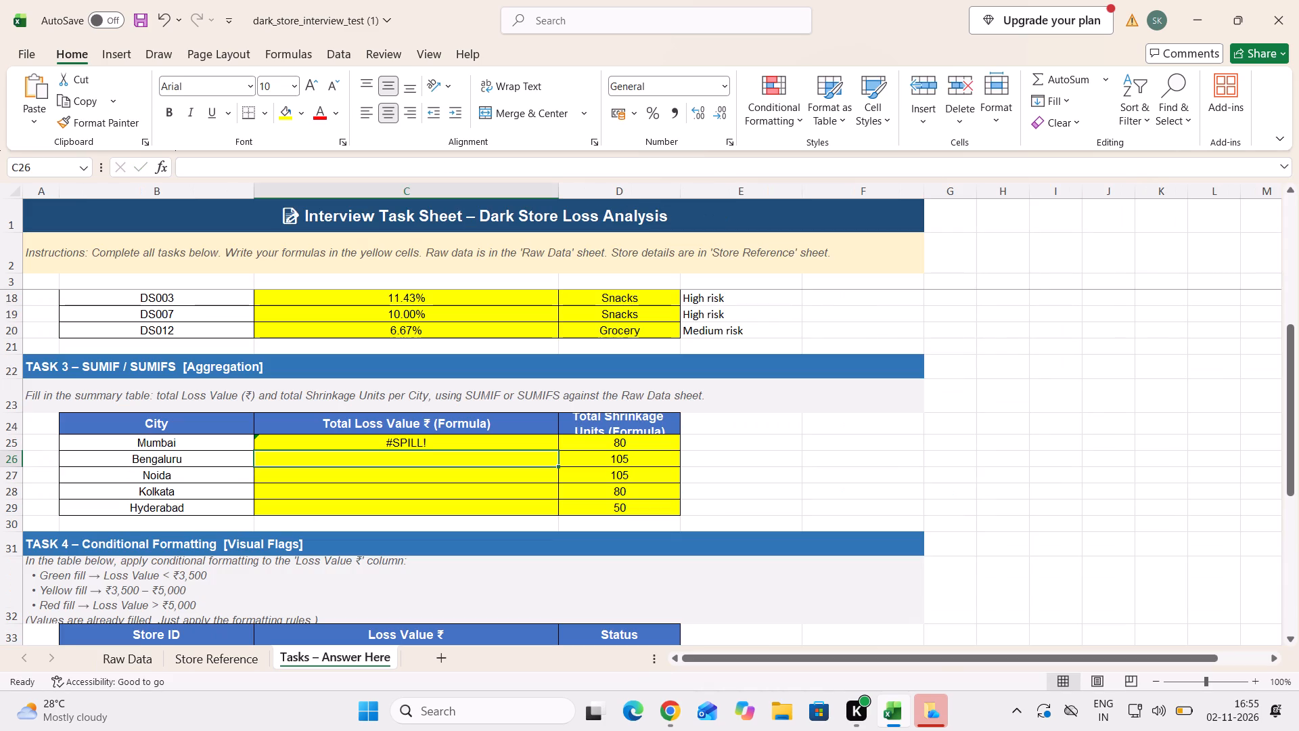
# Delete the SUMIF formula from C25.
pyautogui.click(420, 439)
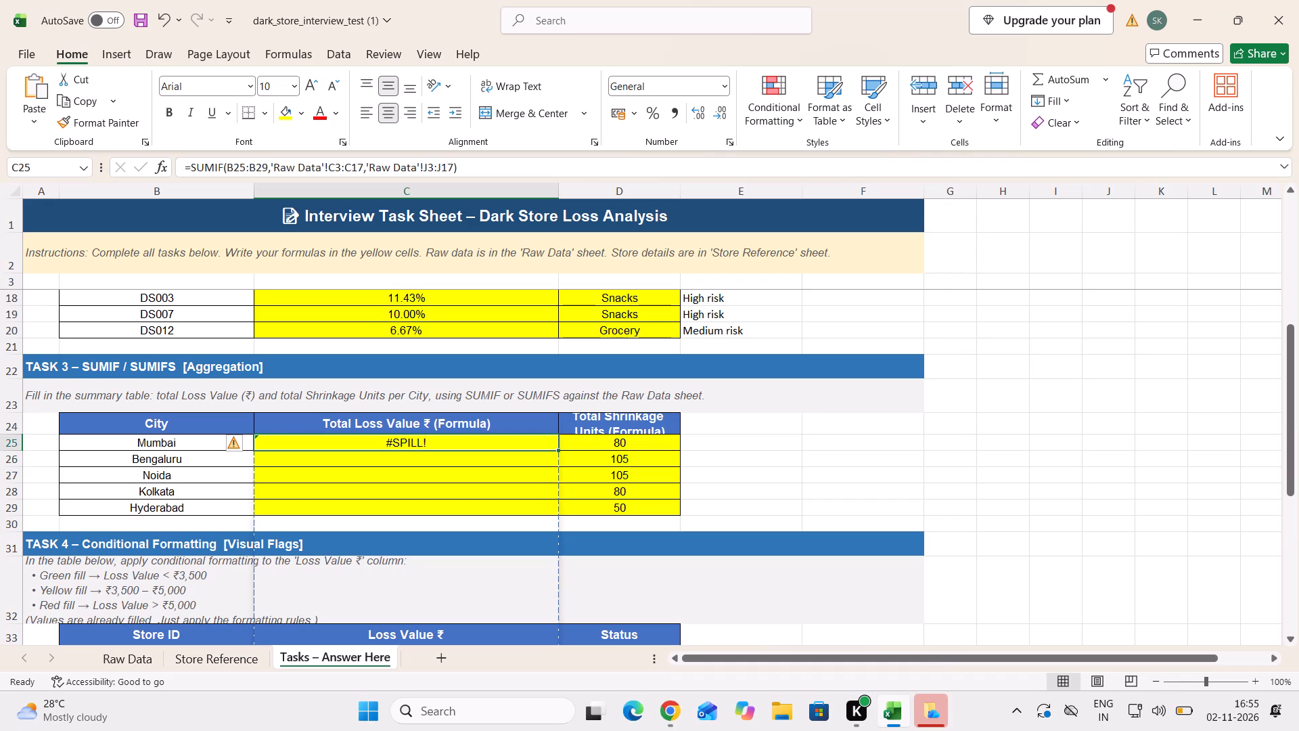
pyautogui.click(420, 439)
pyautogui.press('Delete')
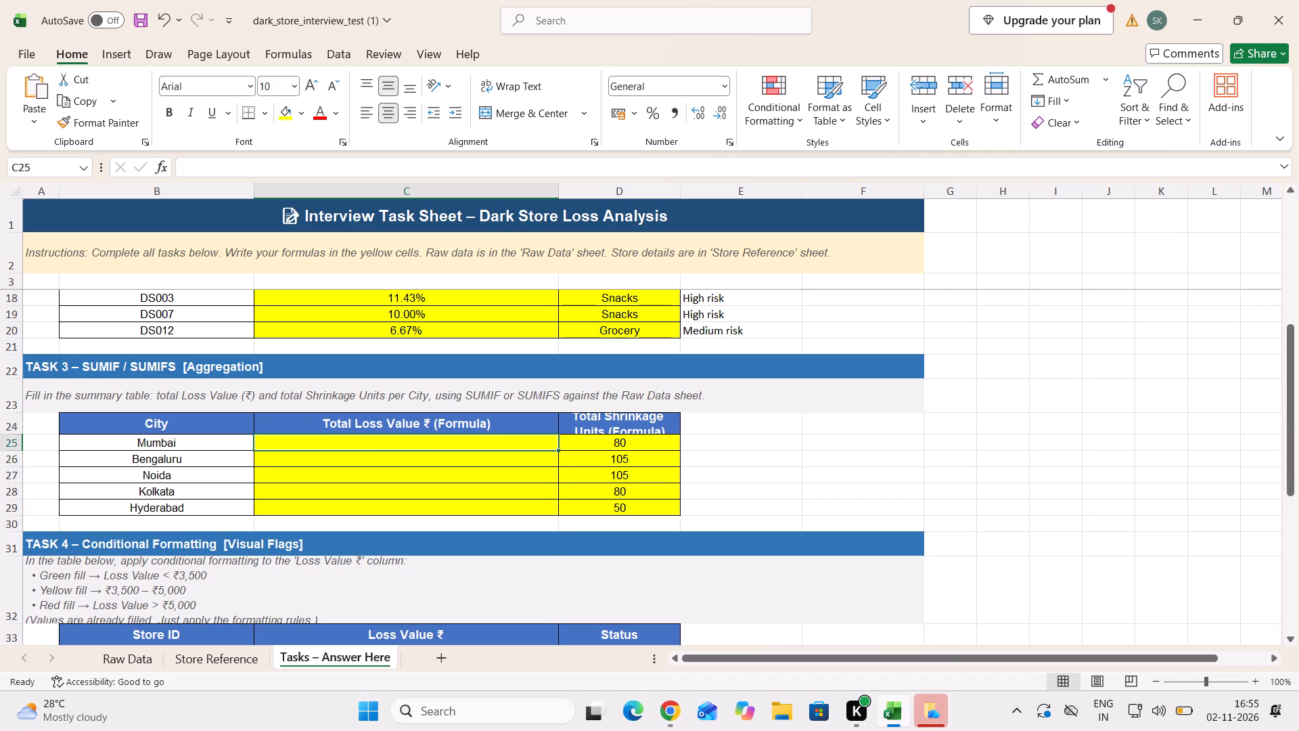
# Begin a SUMIF formula in C25 for Total Loss Value, with the City cells C3:C17 on the Raw Data sheet as the range.
pyautogui.click(420, 439)
pyautogui.write('=sumif')
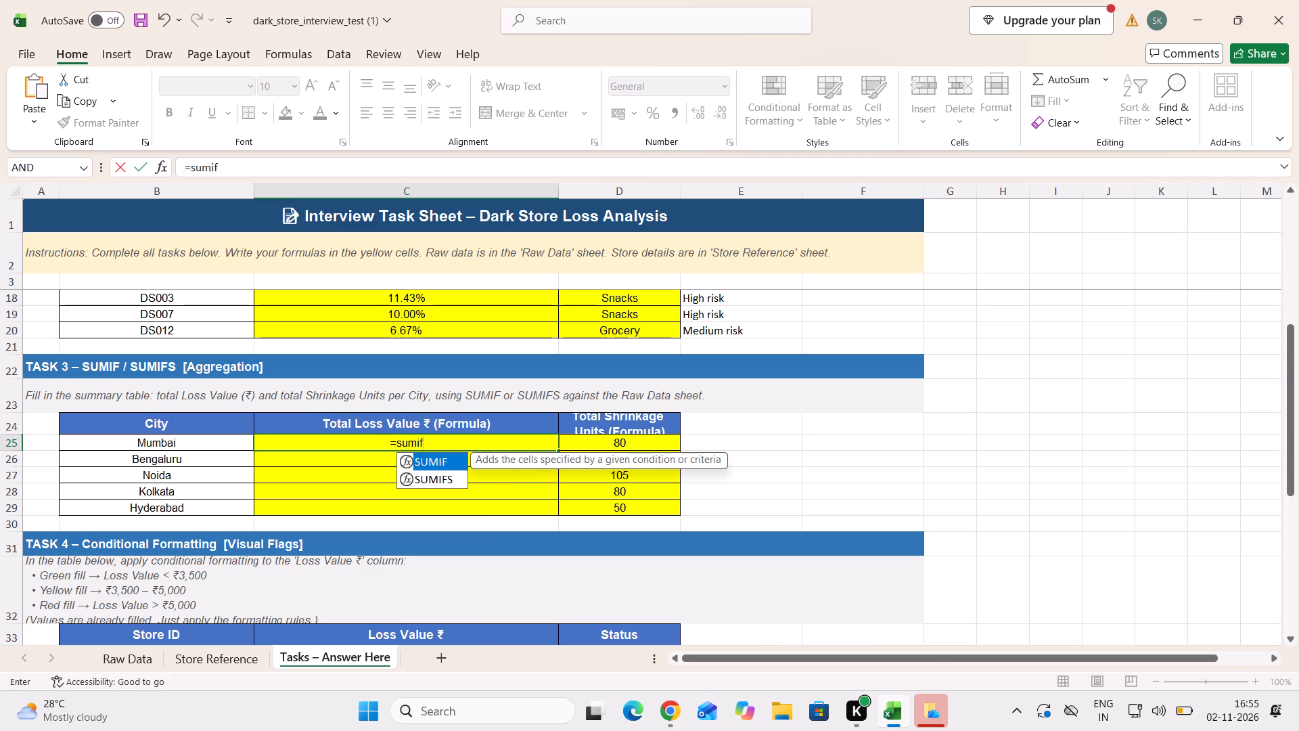
pyautogui.hotkey('shift', '(')
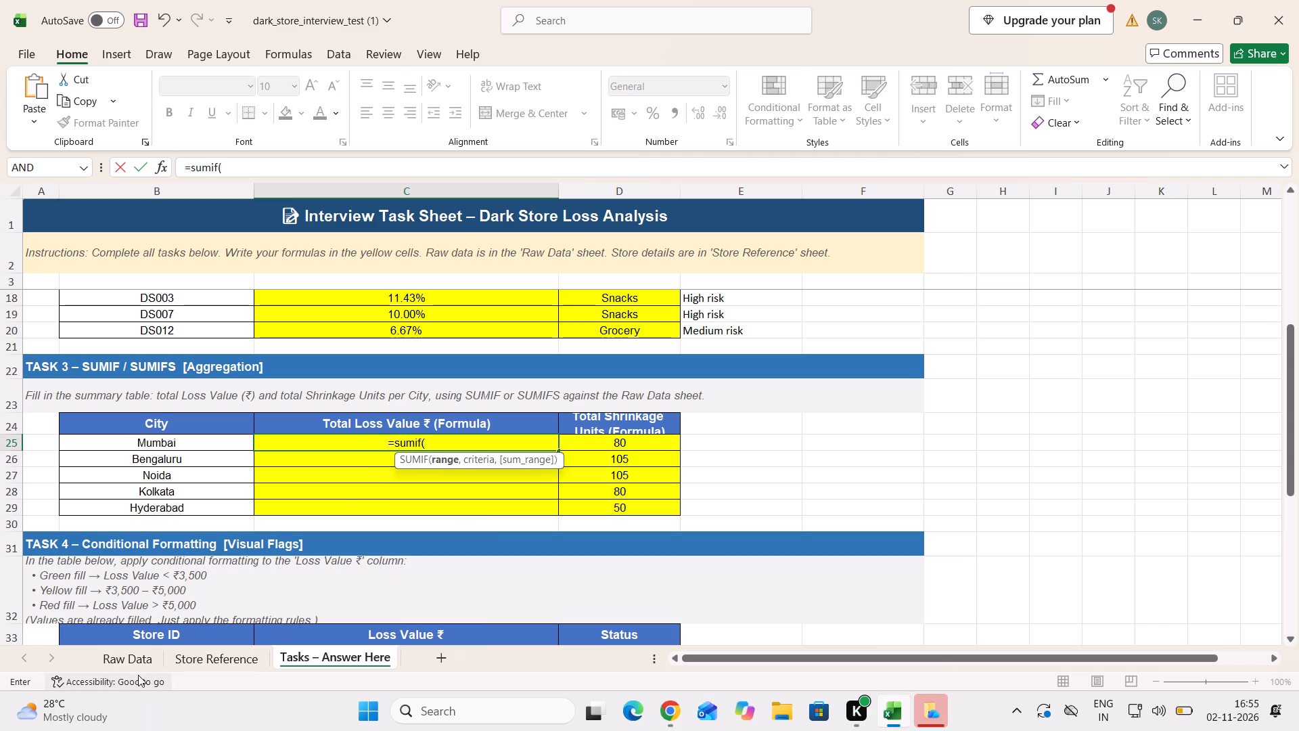
pyautogui.click(136, 657)
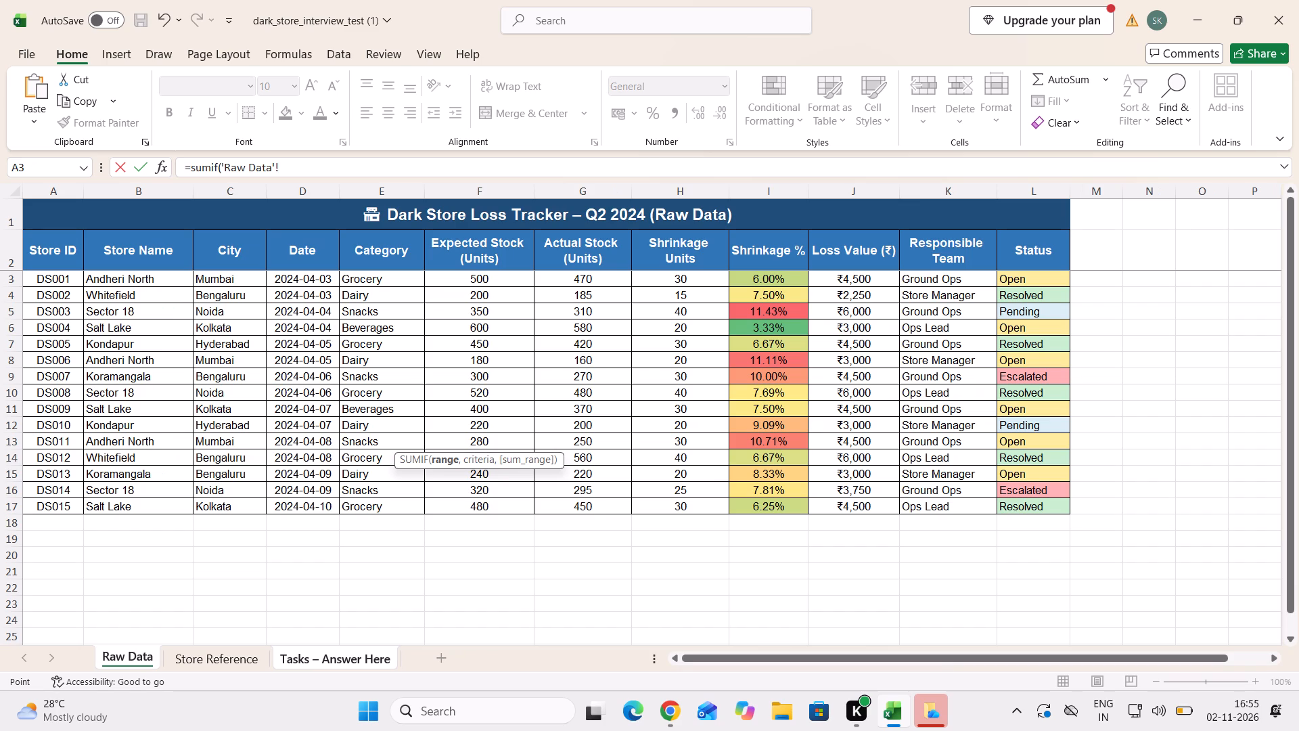
pyautogui.moveTo(208, 282); pyautogui.dragTo(228, 507)
pyautogui.press(',')
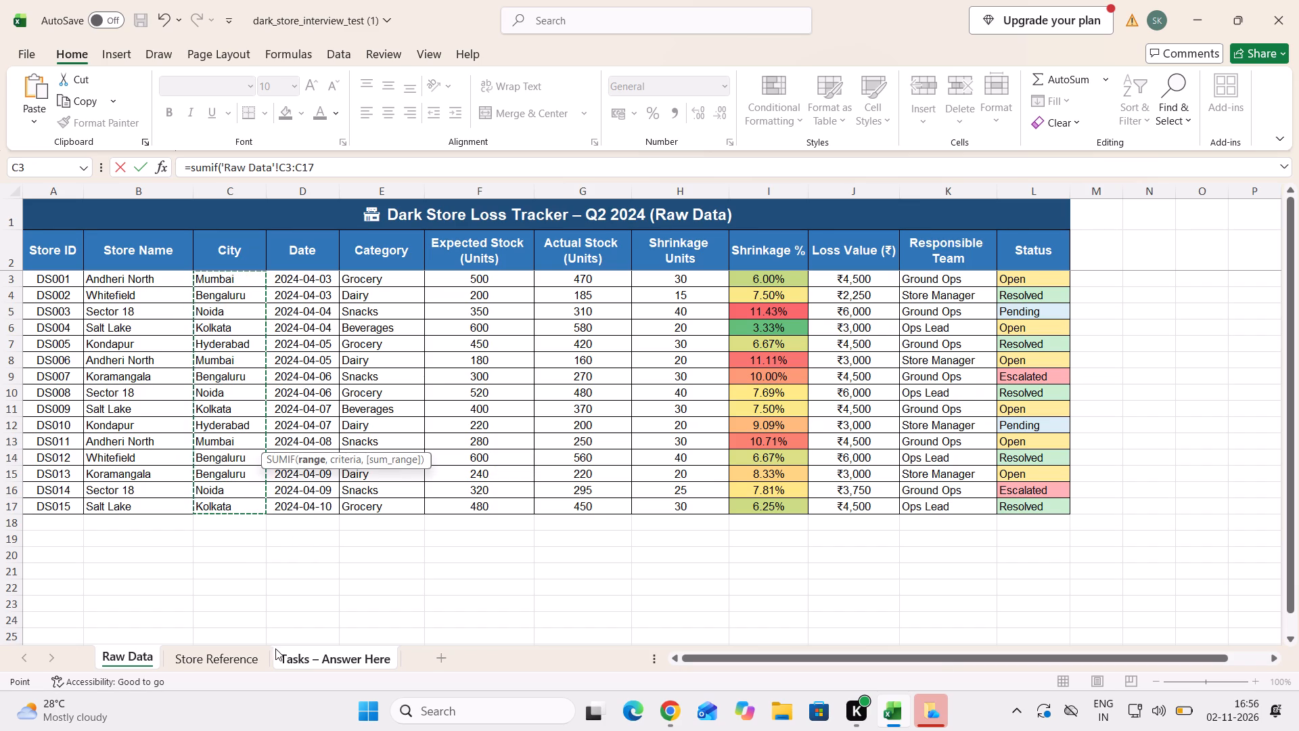
# Complete the SUMIF in C25 with cities B25:B29 as the criteria and Raw Data Loss Value cells J3:J17 as the sum range.
pyautogui.click(321, 662)
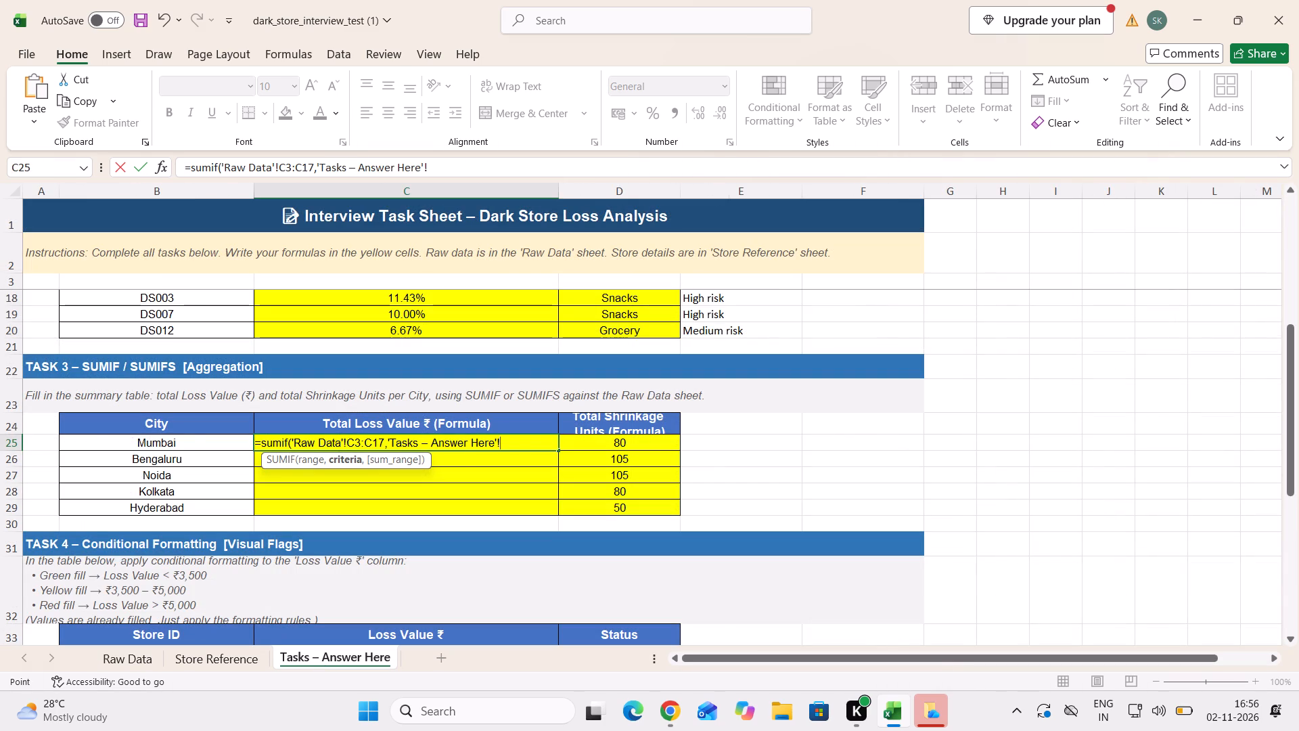
pyautogui.moveTo(160, 446); pyautogui.dragTo(190, 512)
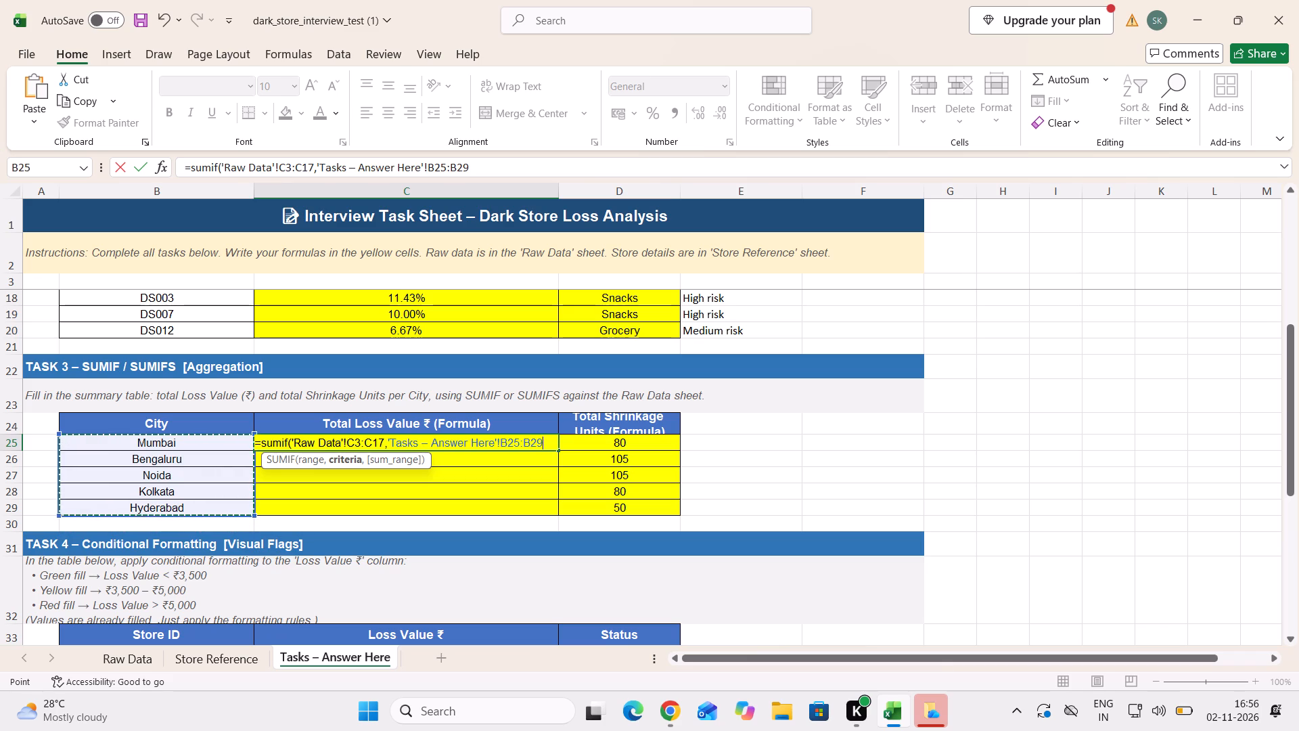
pyautogui.press(',')
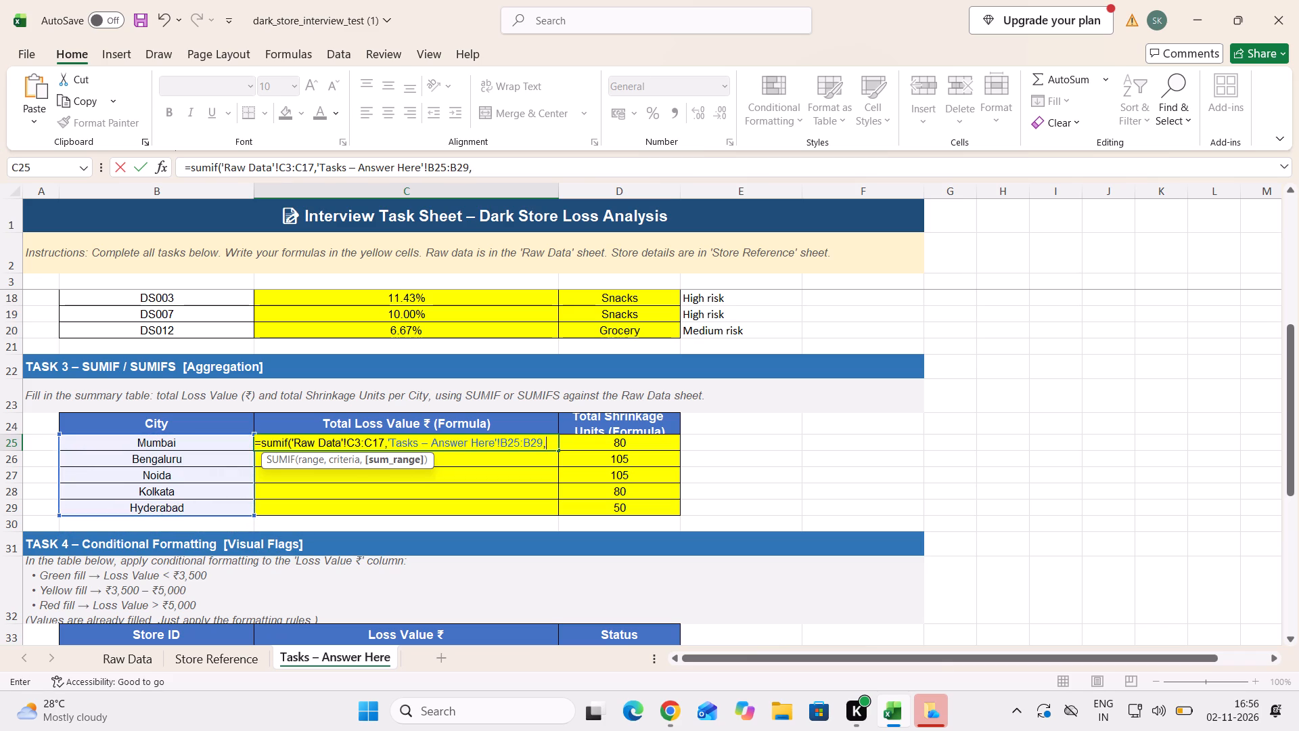
pyautogui.click(154, 657)
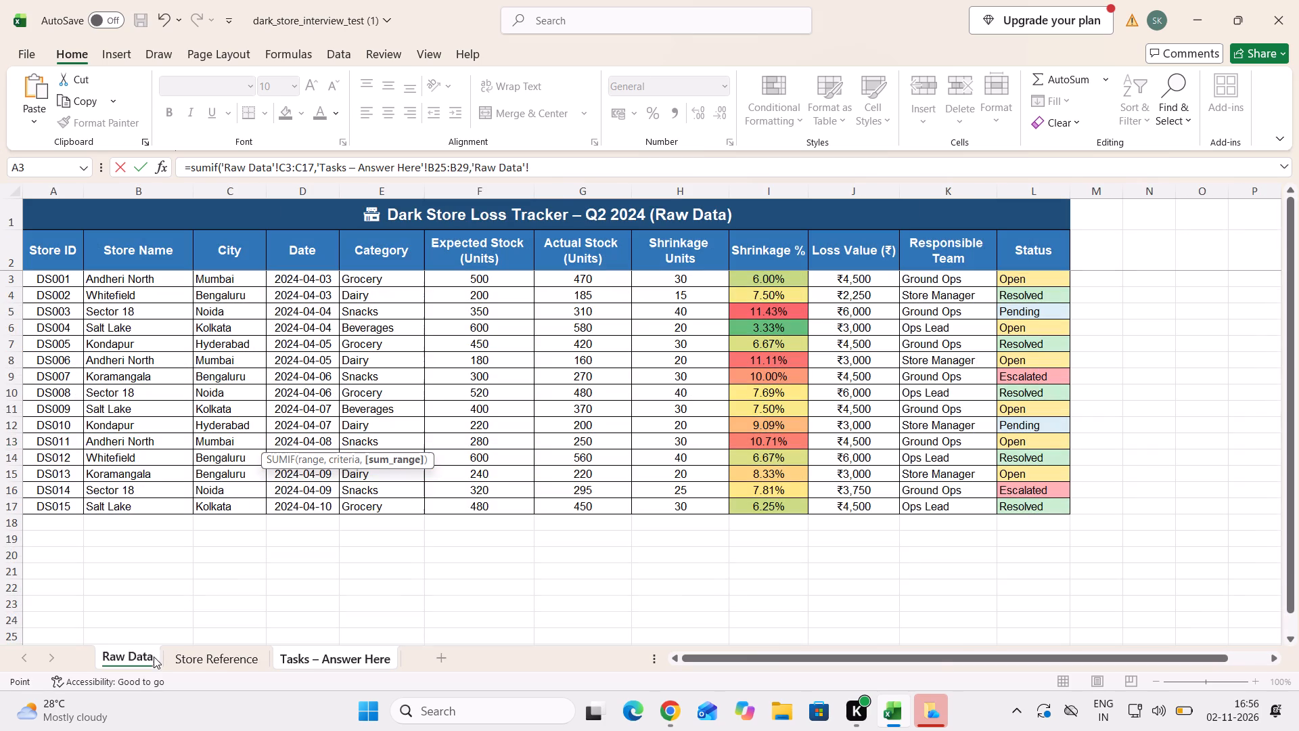
pyautogui.moveTo(850, 279); pyautogui.dragTo(852, 284)
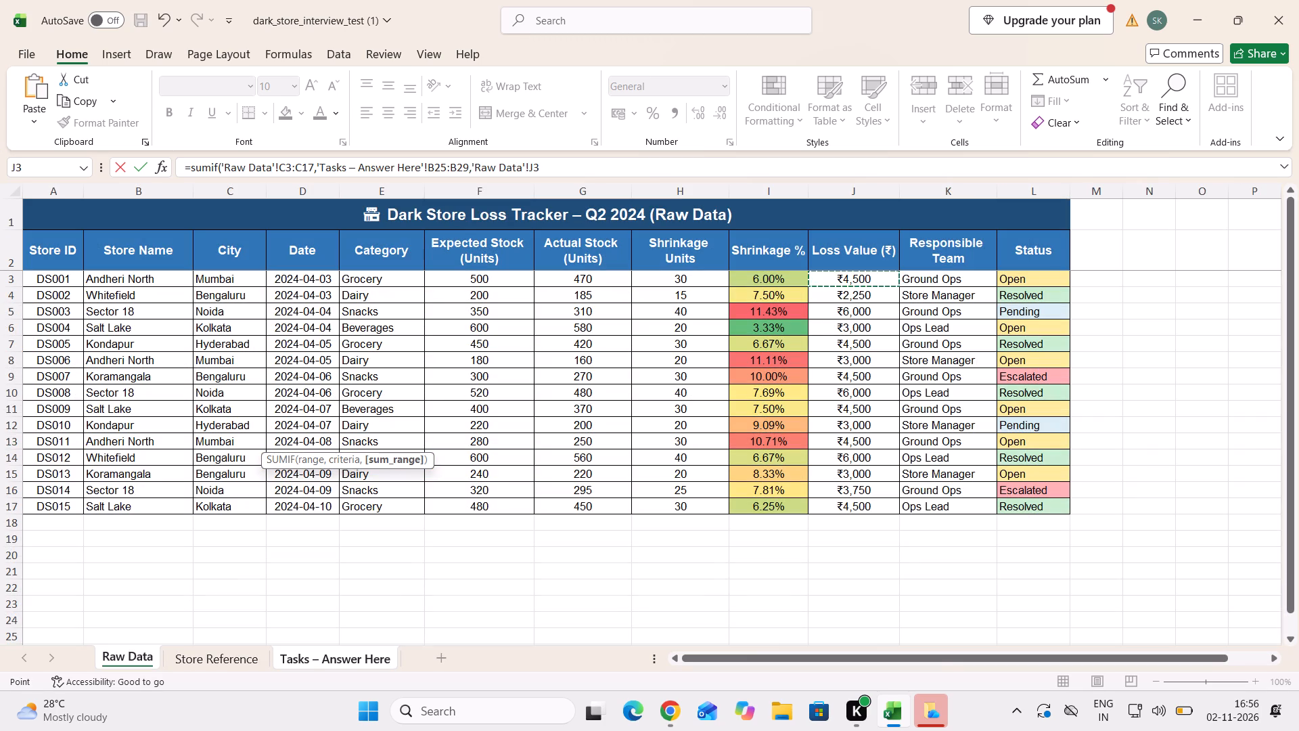
pyautogui.moveTo(852, 284); pyautogui.dragTo(852, 505)
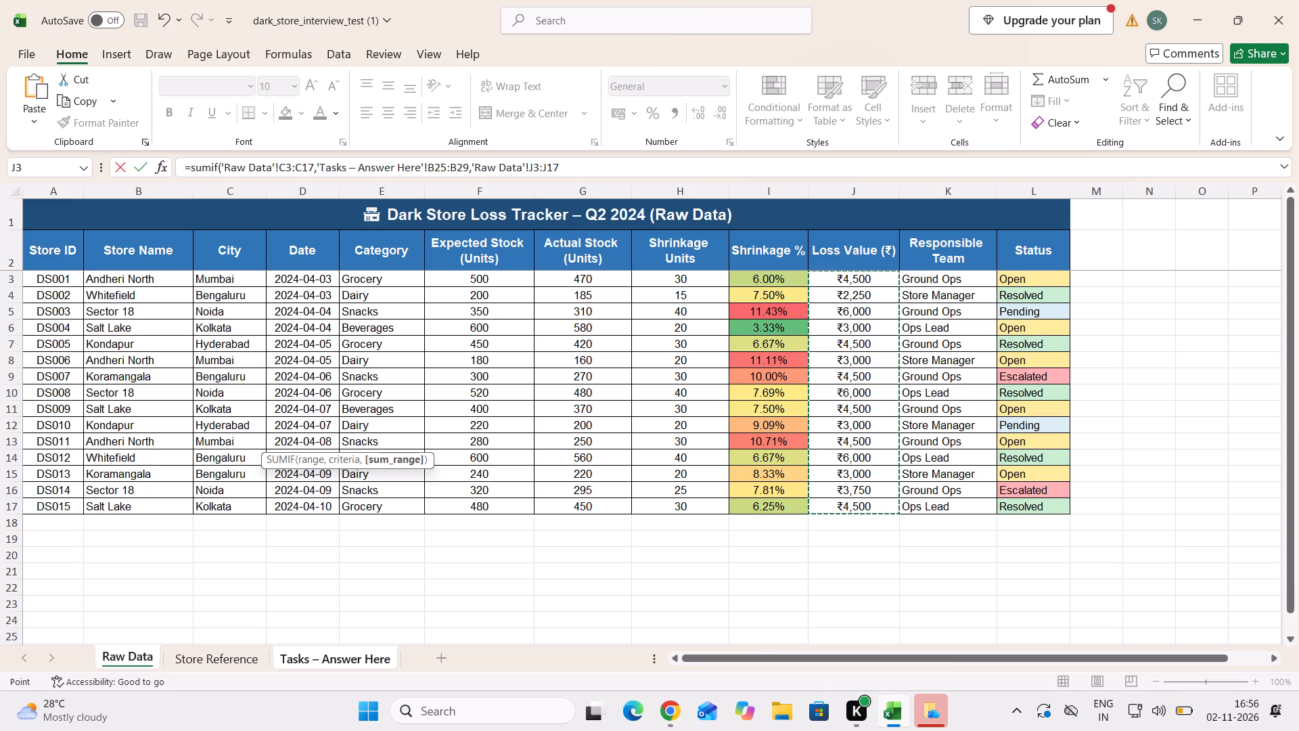
pyautogui.hotkey('shift', ')')
pyautogui.press('Return')
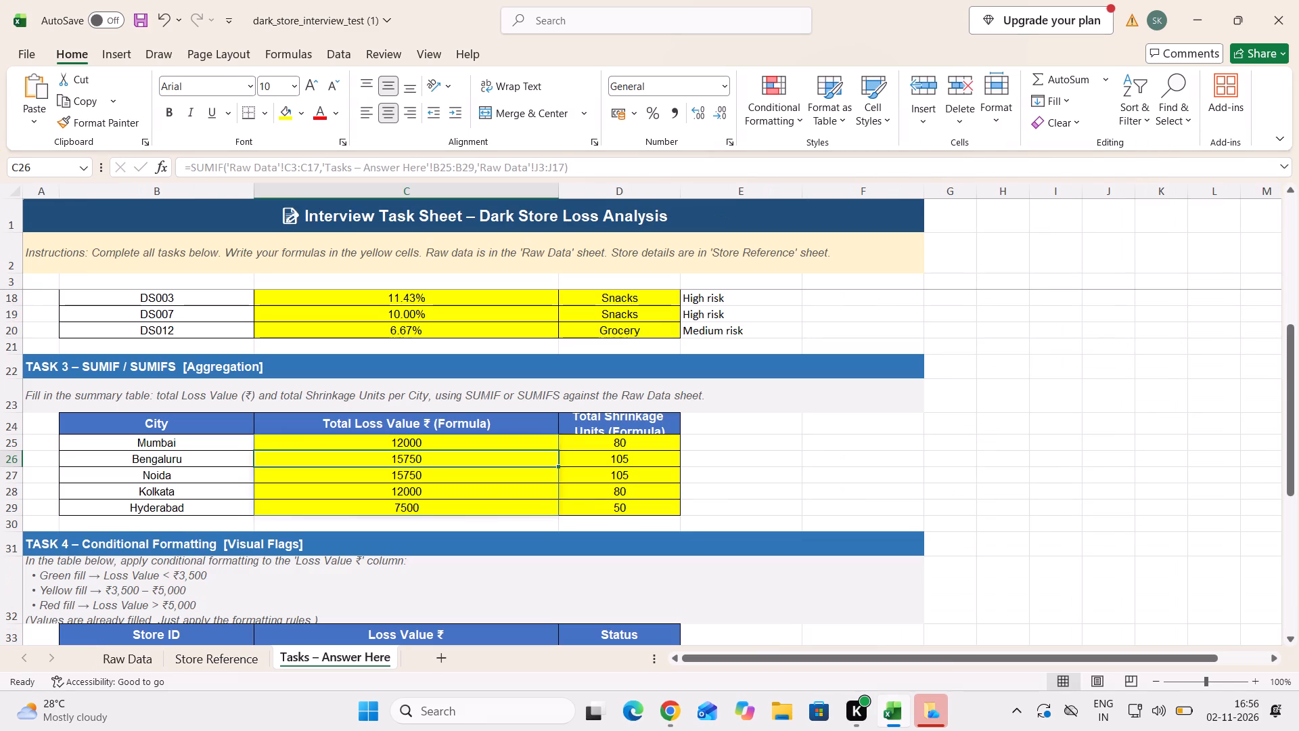
# Read the Task 4 conditional formatting instructions and look over the surrounding tasks on the answer sheet.
pyautogui.scroll(-1, 474, 590)
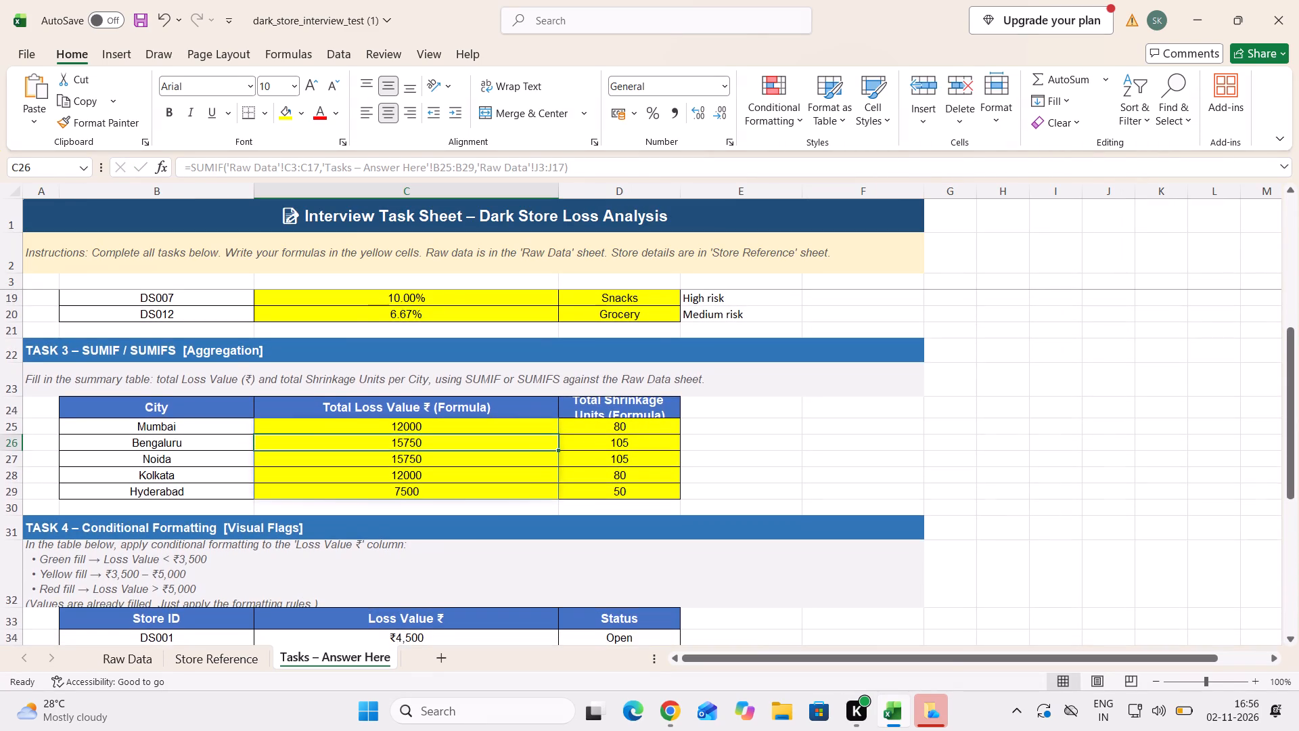
pyautogui.scroll(-2, 474, 590)
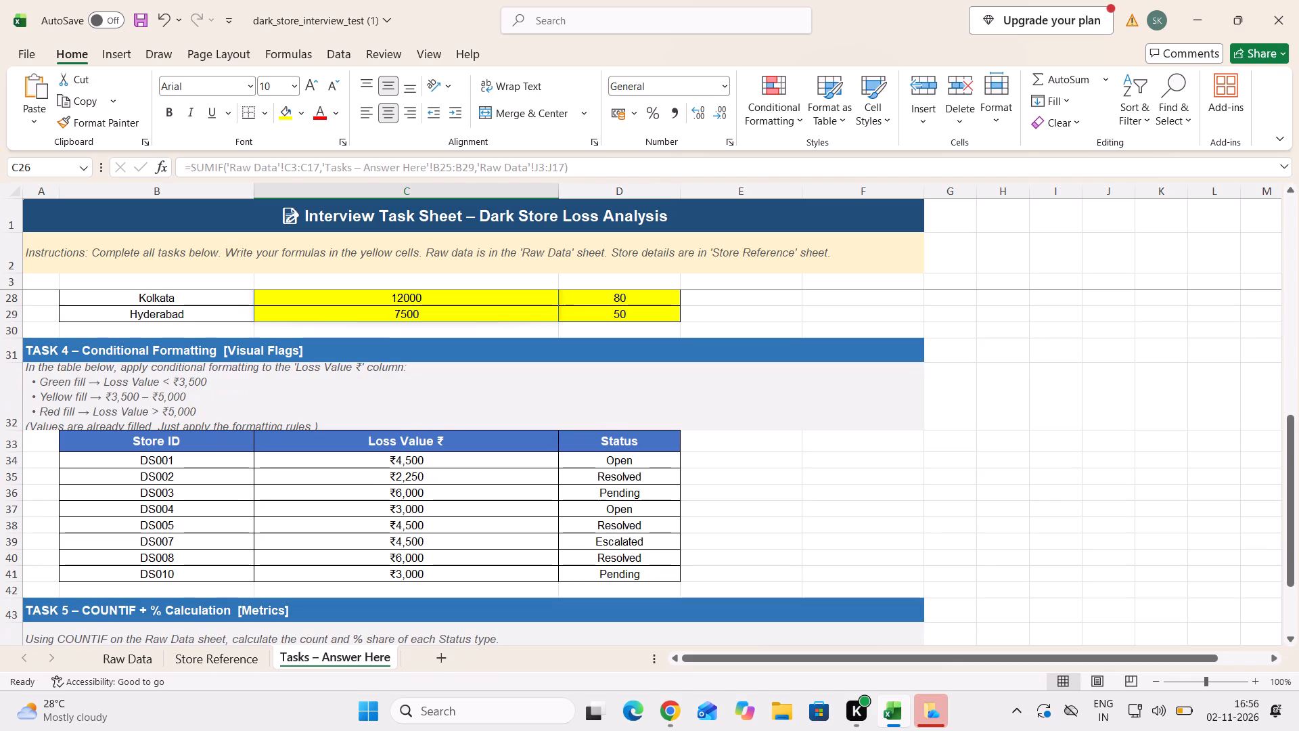
pyautogui.scroll(-1, 474, 590)
pyautogui.scroll(1, 474, 590)
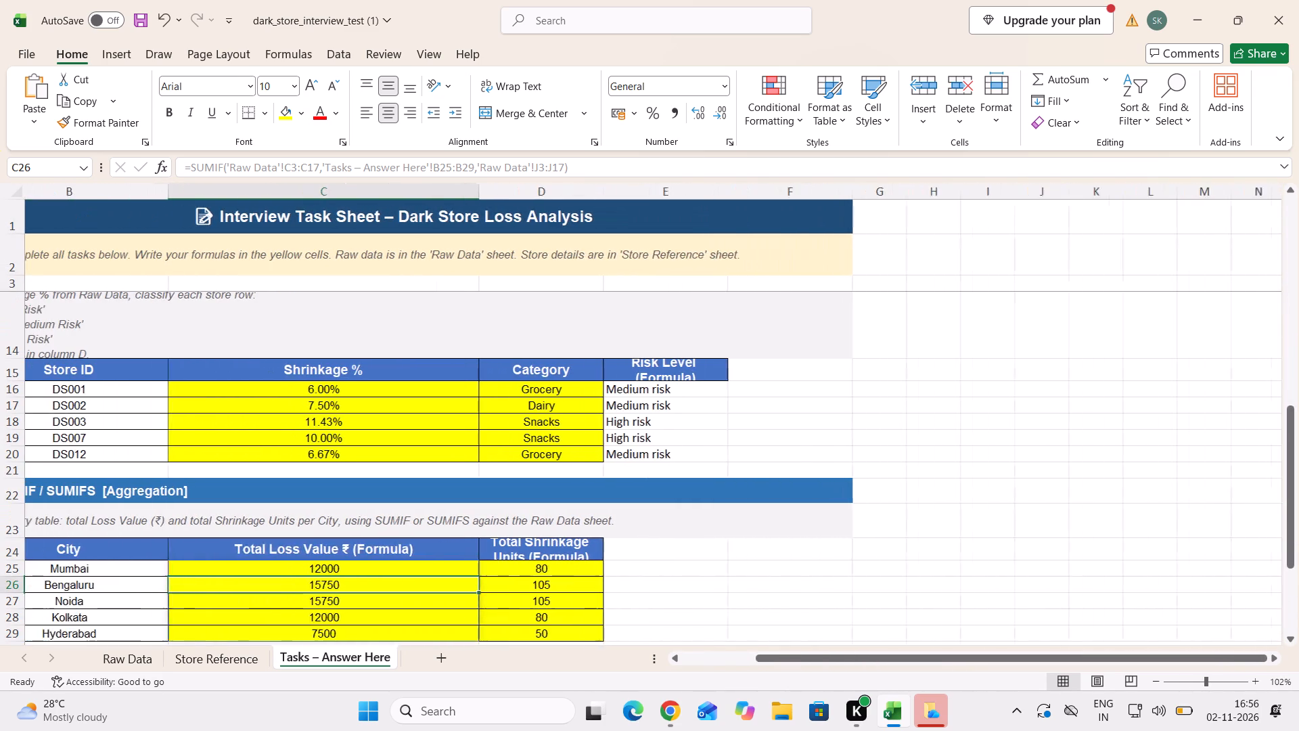
pyautogui.scroll(-3, 472, 551)
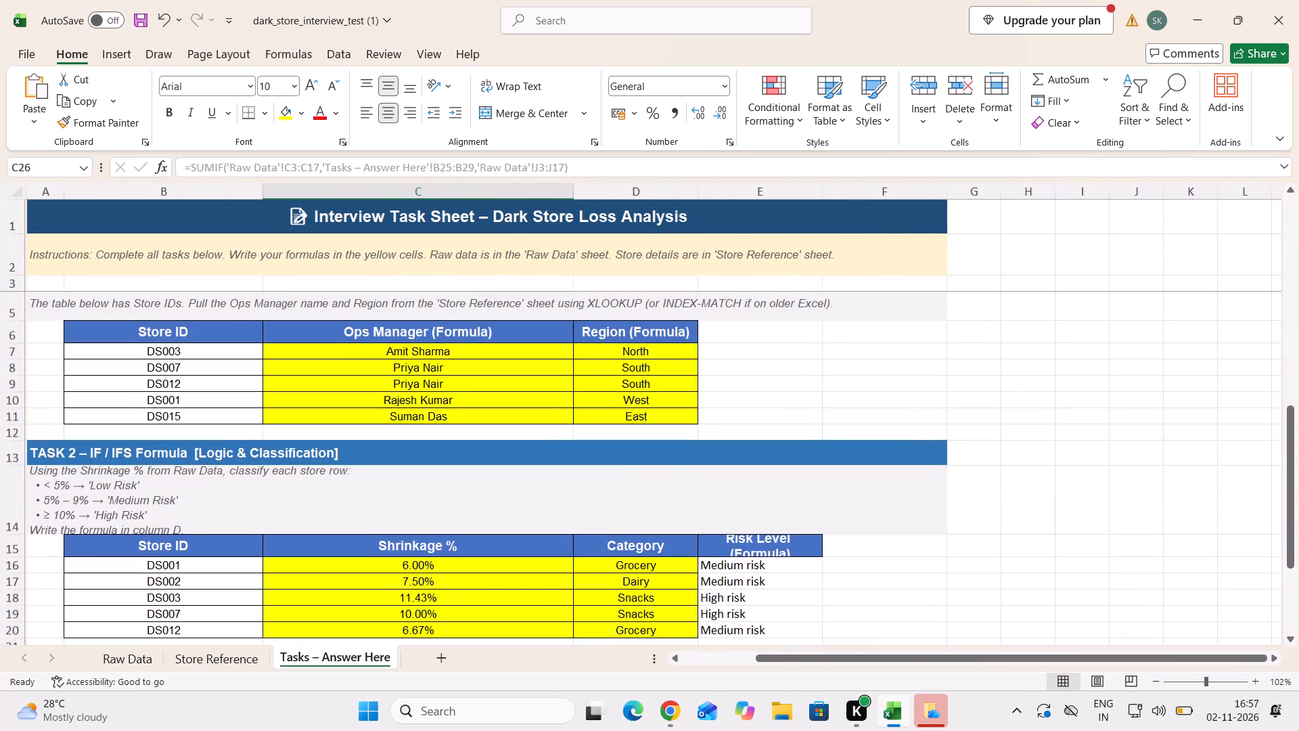
pyautogui.scroll(-1, 472, 551)
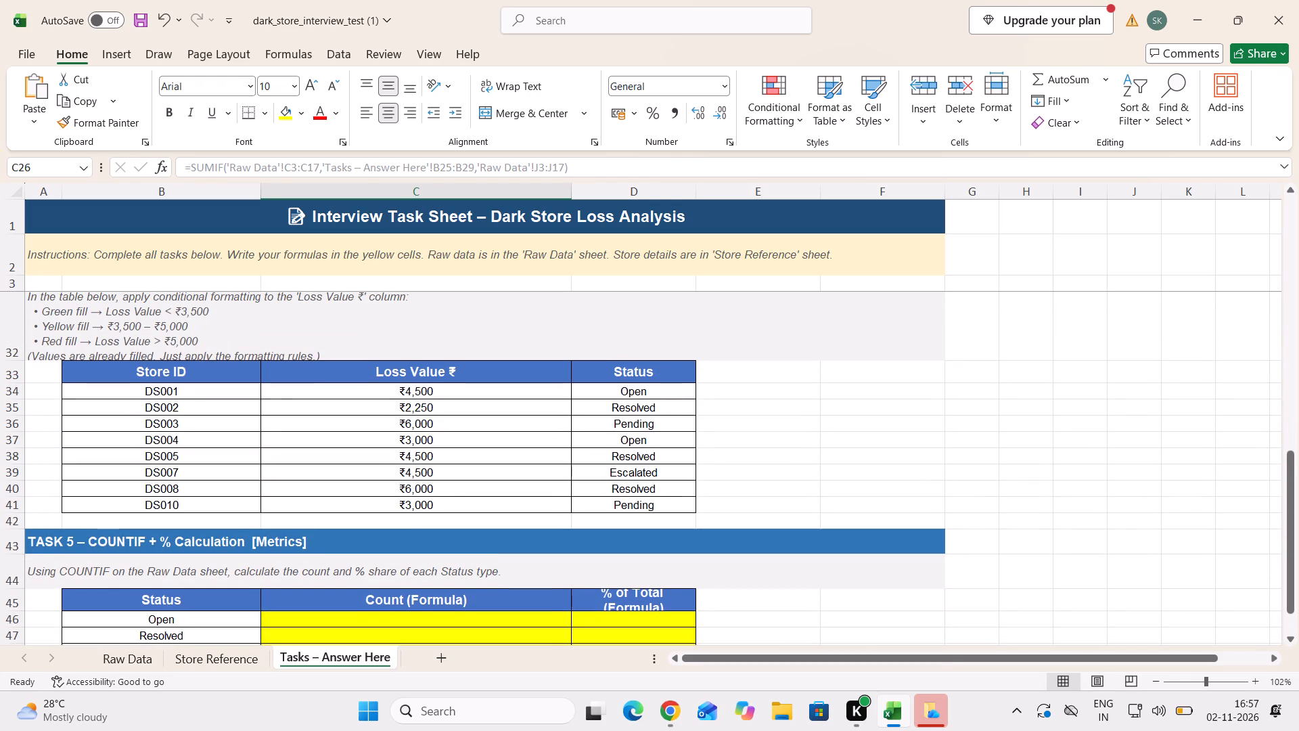